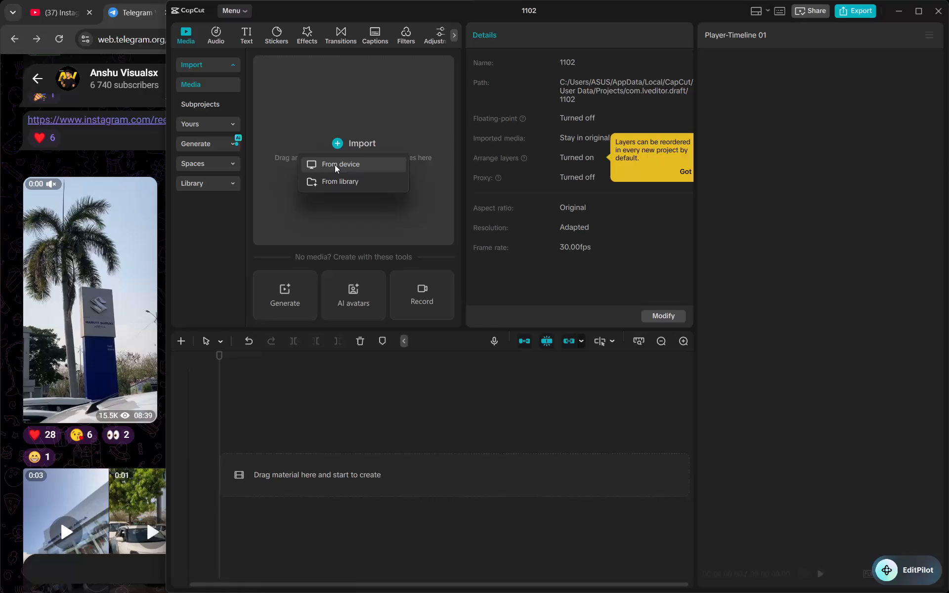
Import the IMG_4322 video from the D:\ drive into the project media.
click(335, 165)
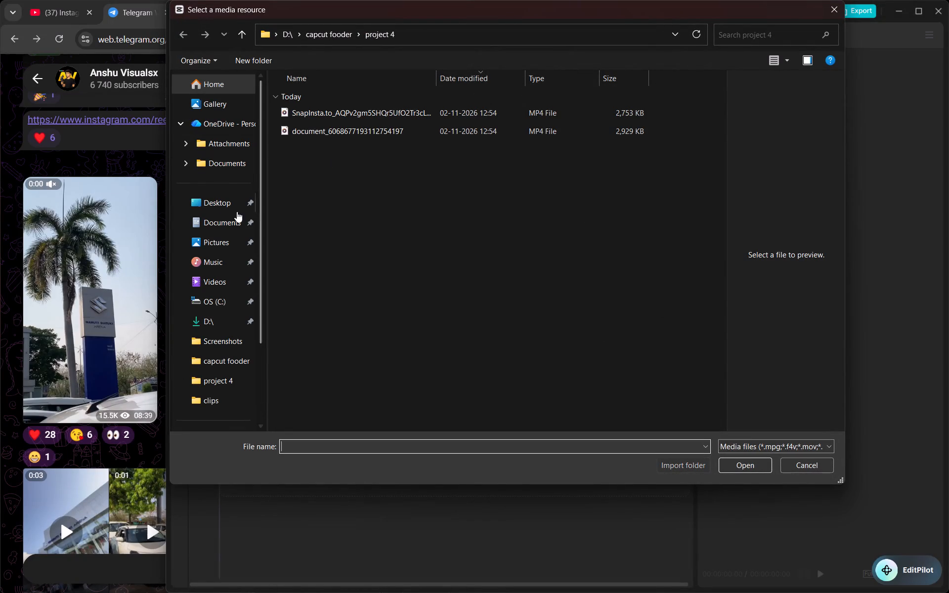
click(213, 329)
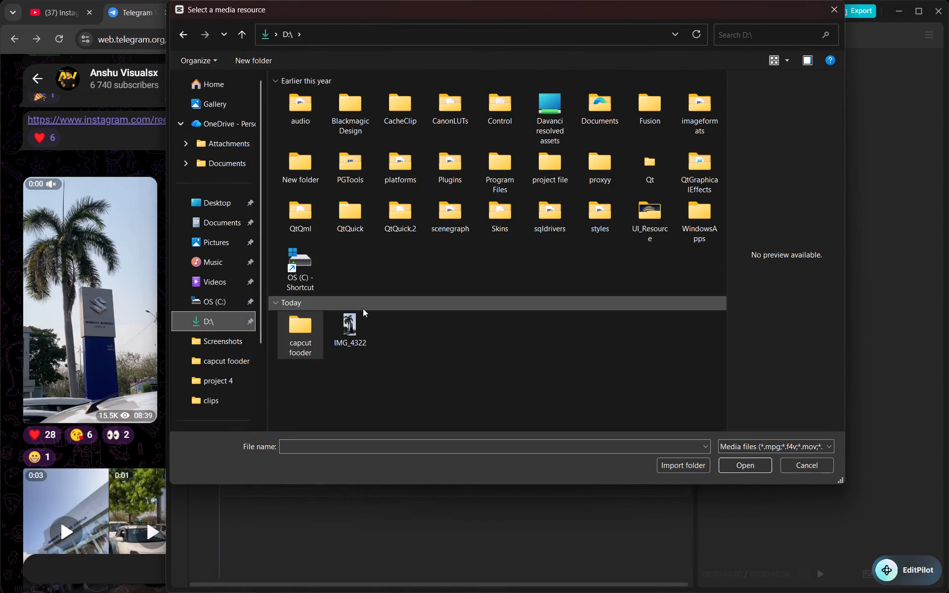
click(363, 308)
click(344, 367)
click(348, 335)
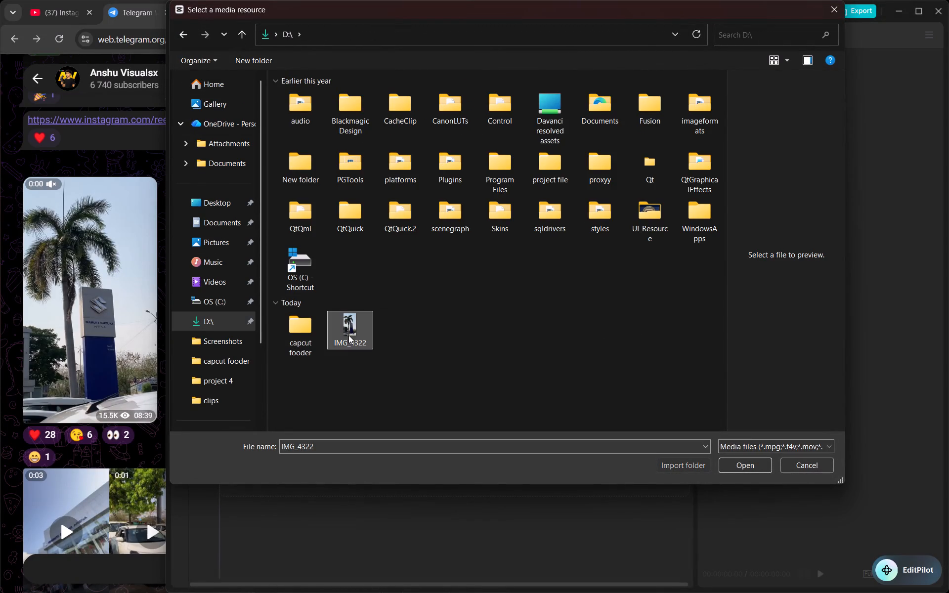
click(753, 469)
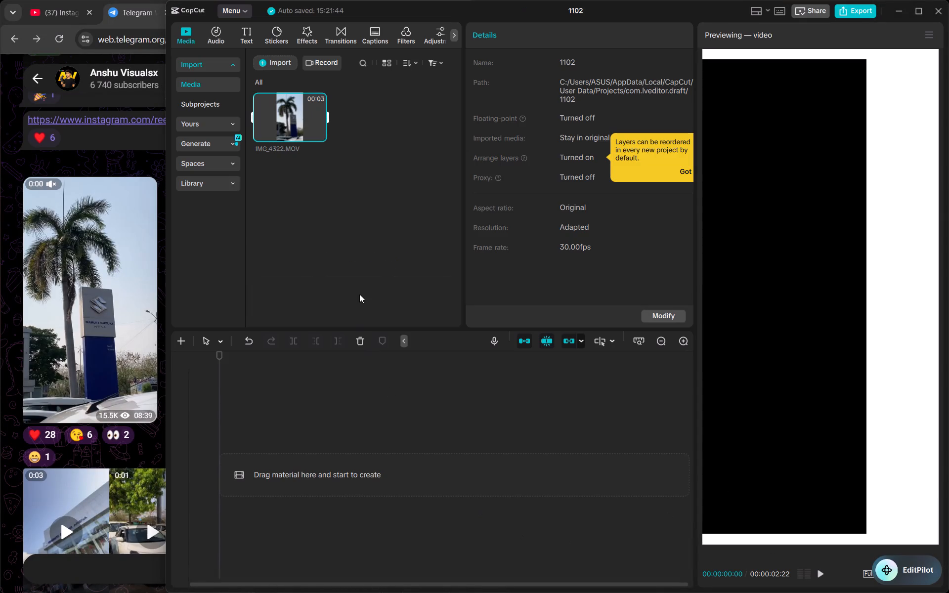
Place the IMG_4322 clip at the start of the timeline and play it briefly.
drag(273, 141, 286, 430)
key(space)
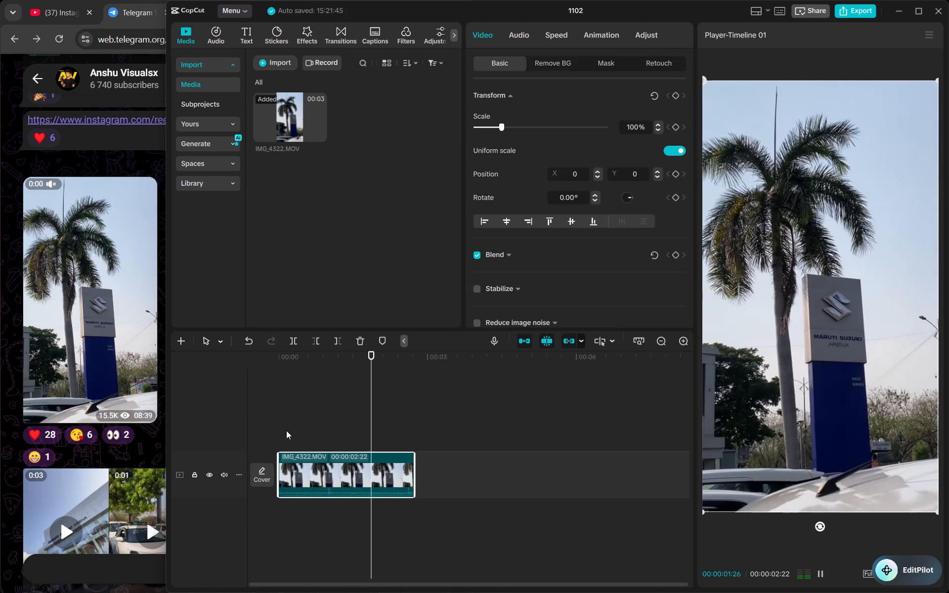
key(space)
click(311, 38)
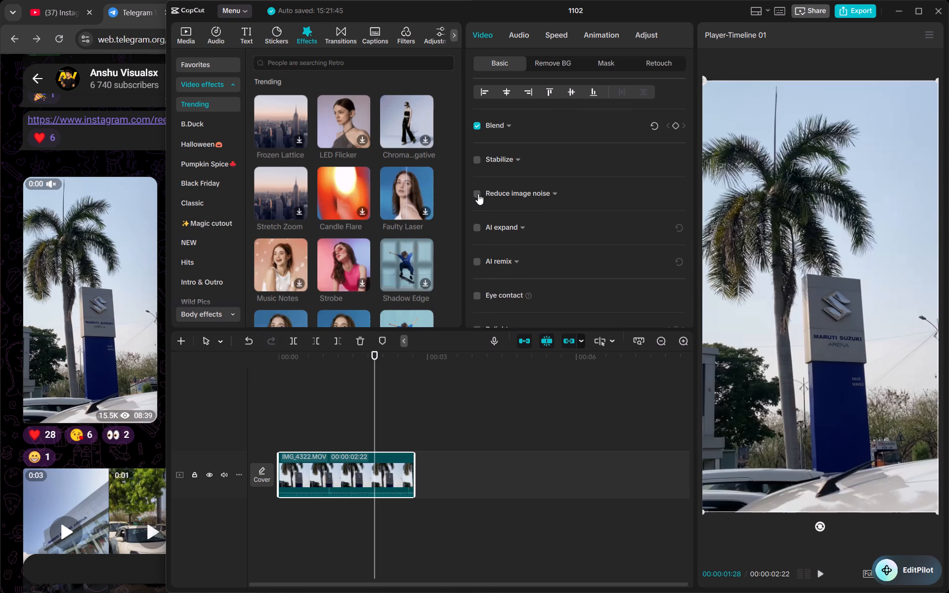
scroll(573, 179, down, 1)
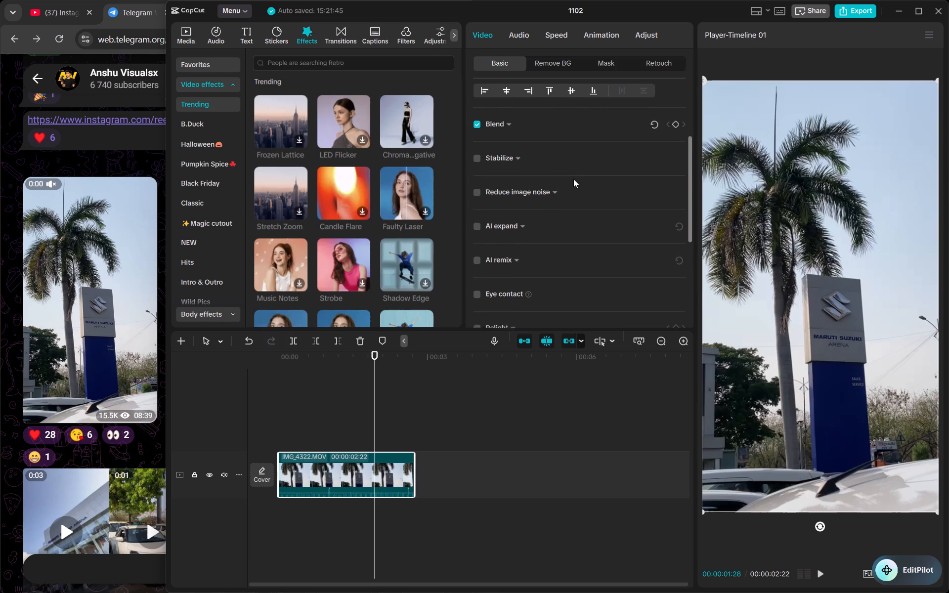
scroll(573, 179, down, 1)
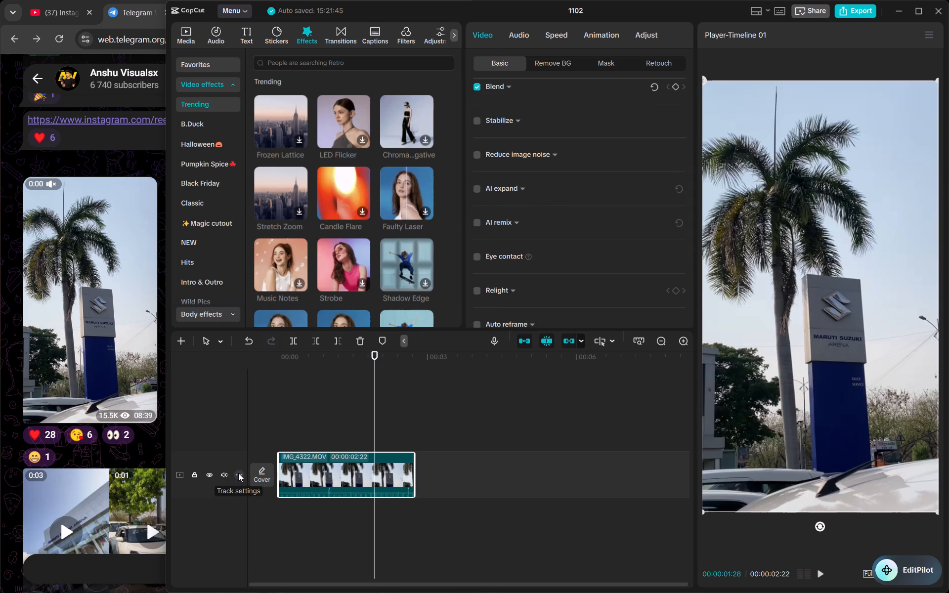
Mute the video track holding the IMG_4322 clip, keeping the track shown.
click(207, 478)
scroll(621, 229, down, 1)
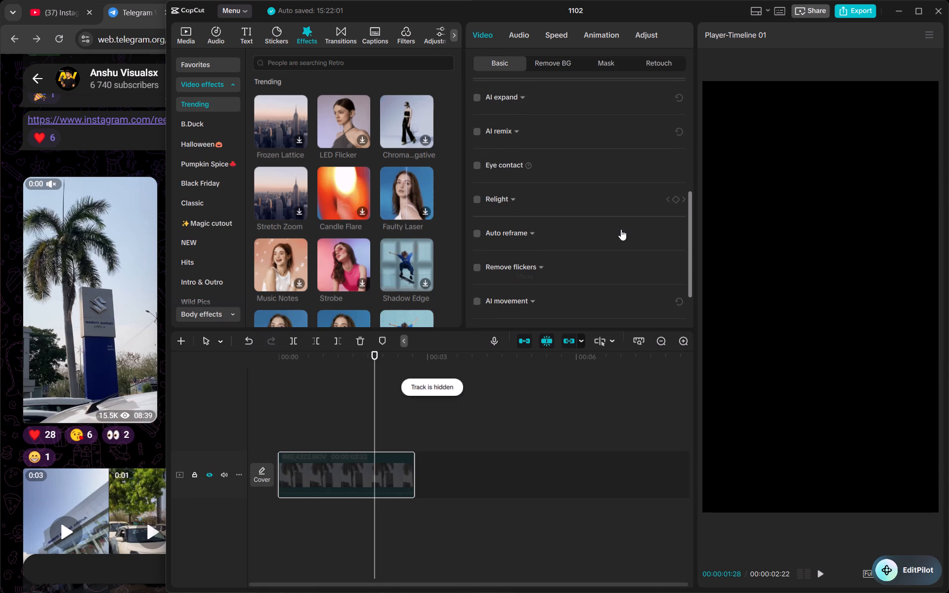
click(224, 477)
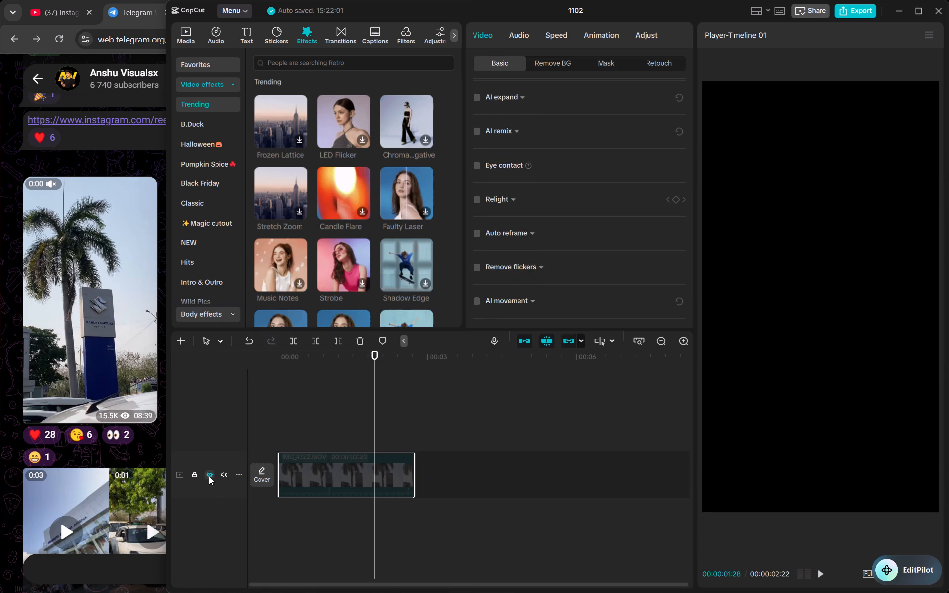
click(209, 476)
click(222, 477)
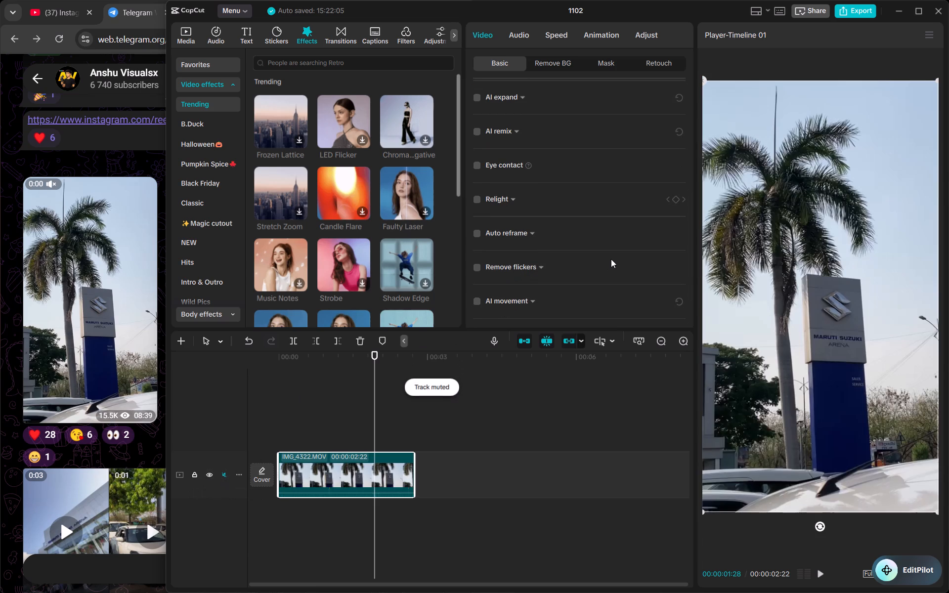
Stabilize the IMG_4322 clip with the level set to Most stable.
scroll(611, 259, up, 3)
scroll(493, 272, down, 1)
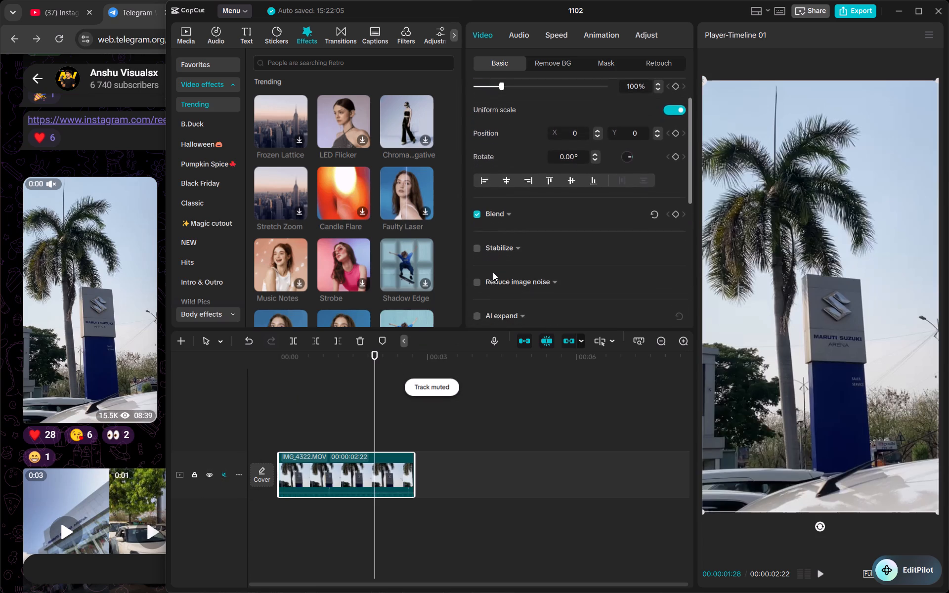
scroll(493, 272, down, 1)
click(477, 202)
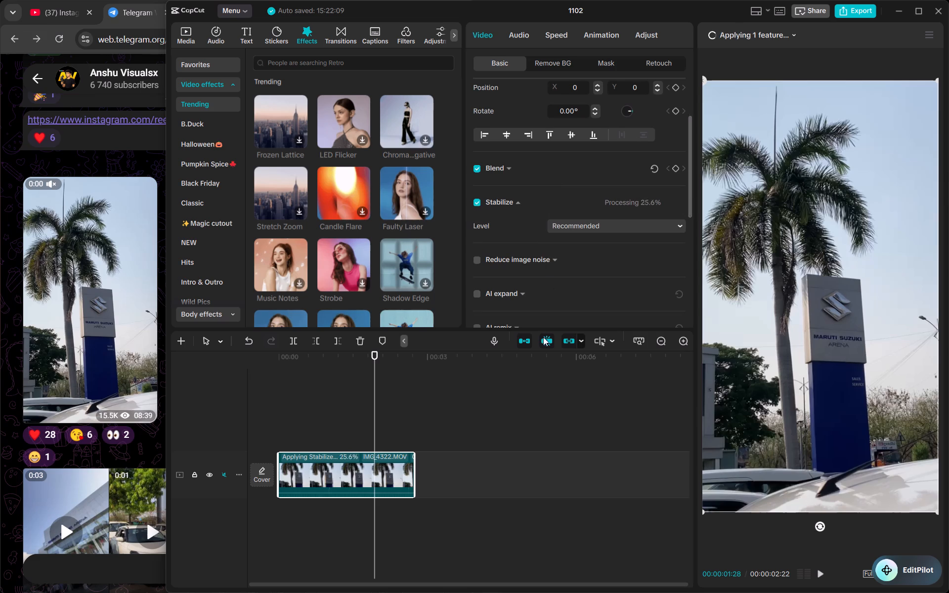
click(645, 223)
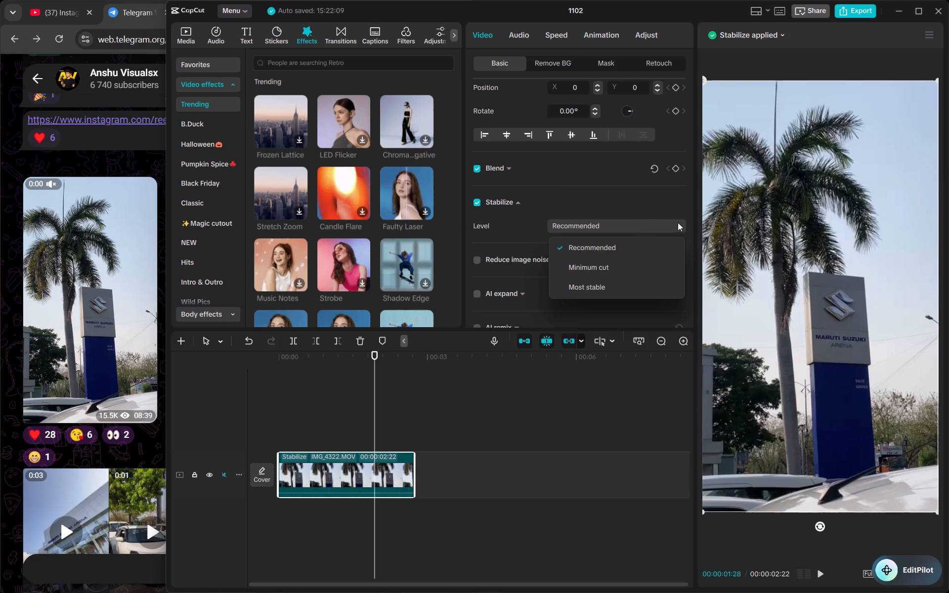
click(519, 390)
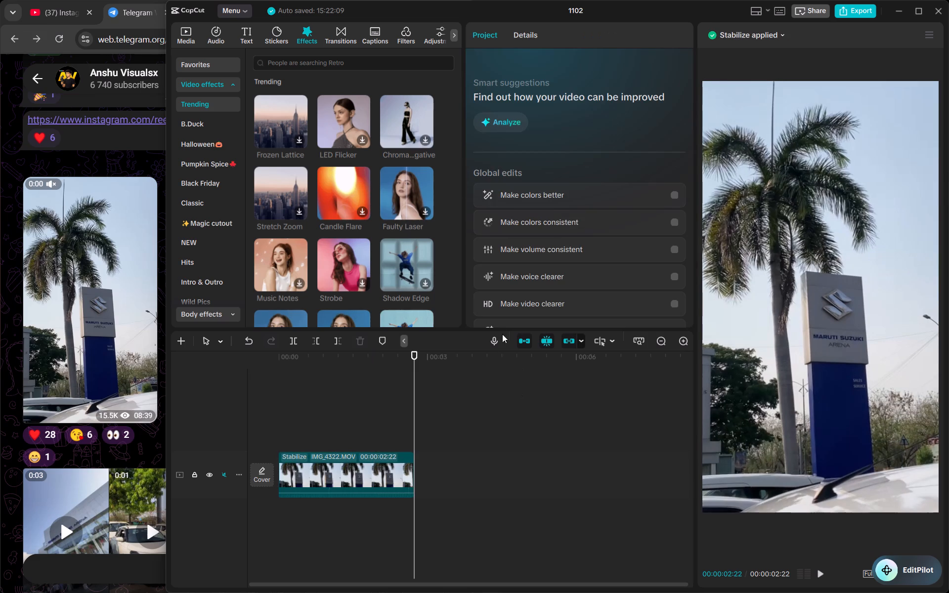
drag(386, 444, 375, 482)
click(375, 482)
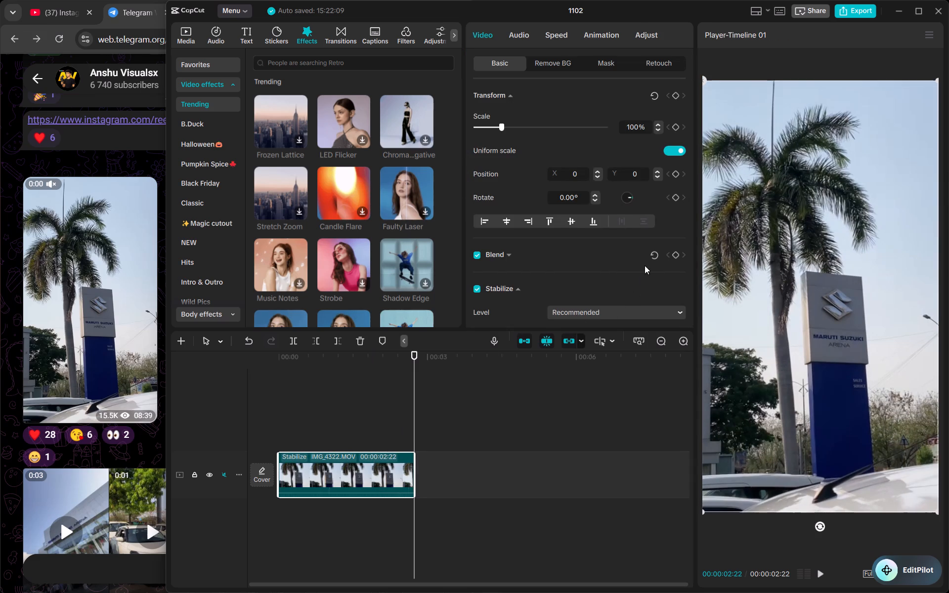
scroll(508, 256, down, 1)
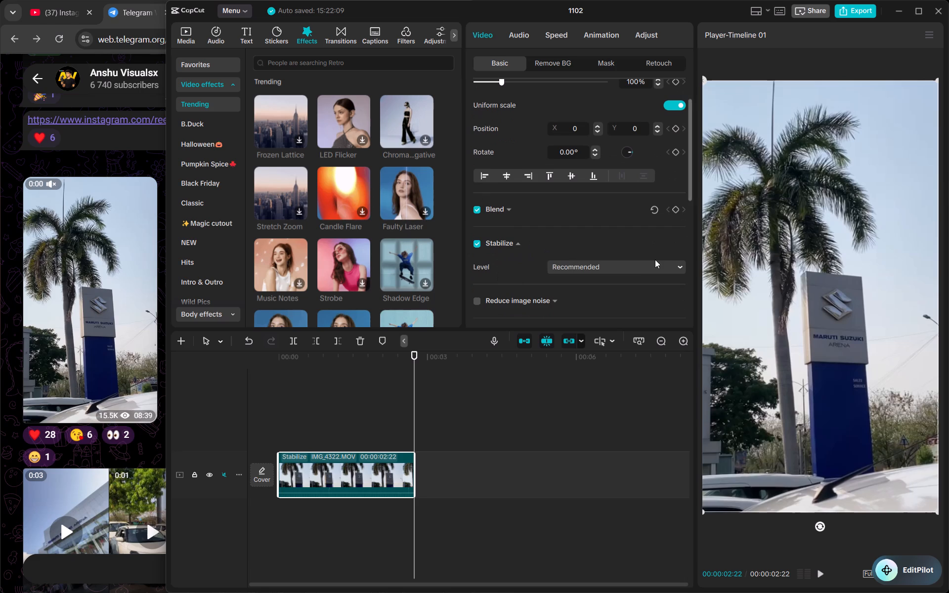
click(655, 261)
click(593, 336)
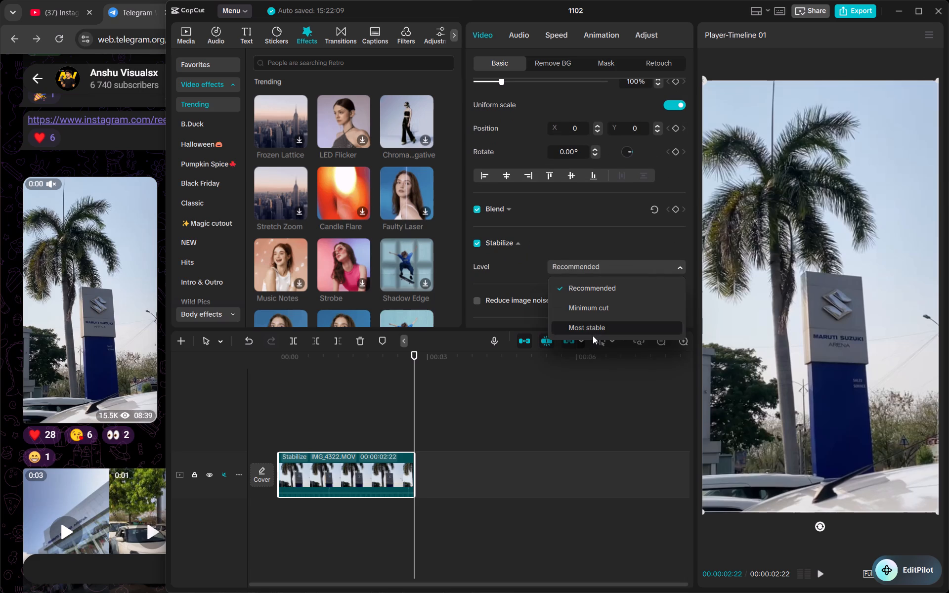
Play the stabilized clip from its beginning to check the motion.
drag(412, 414, 212, 401)
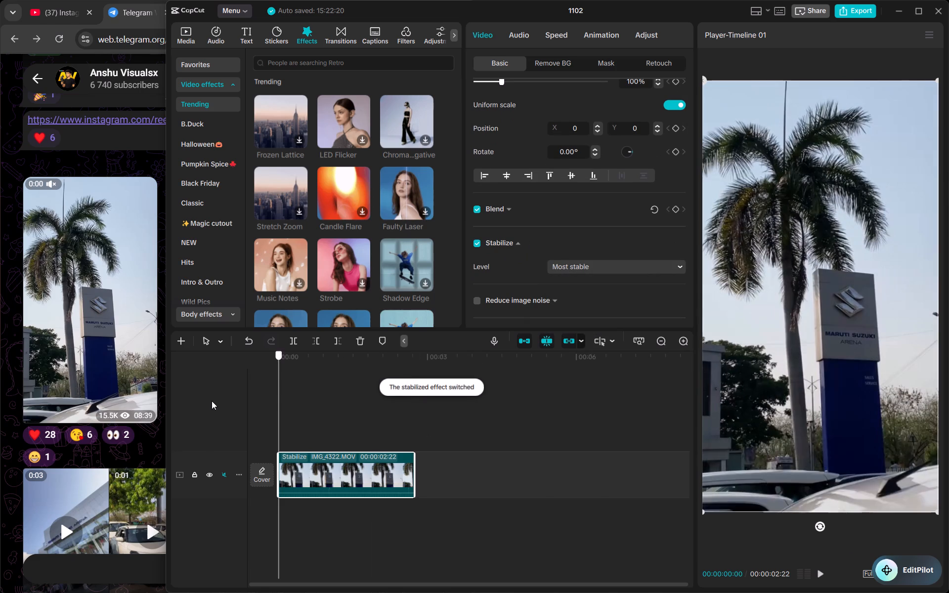
key(space)
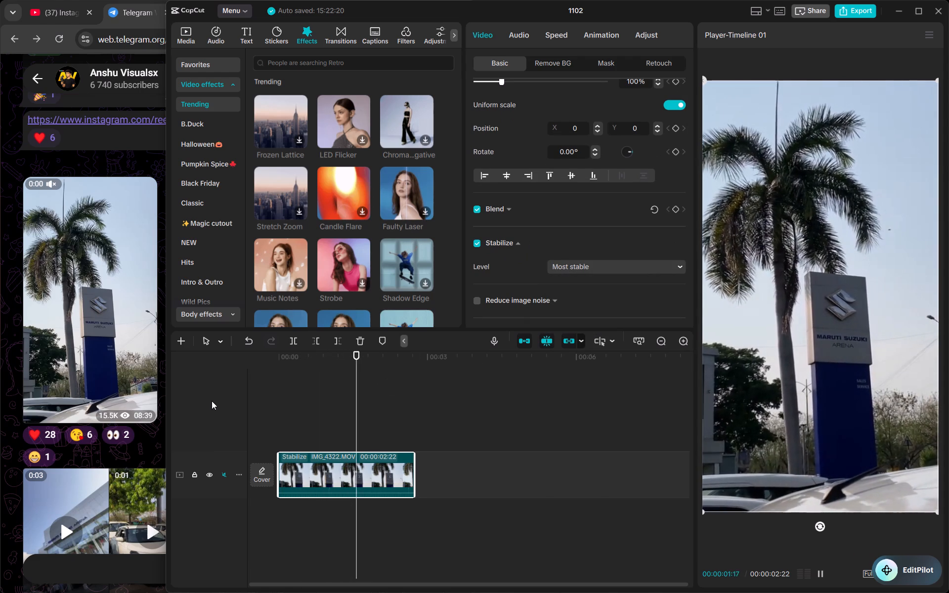
key(space)
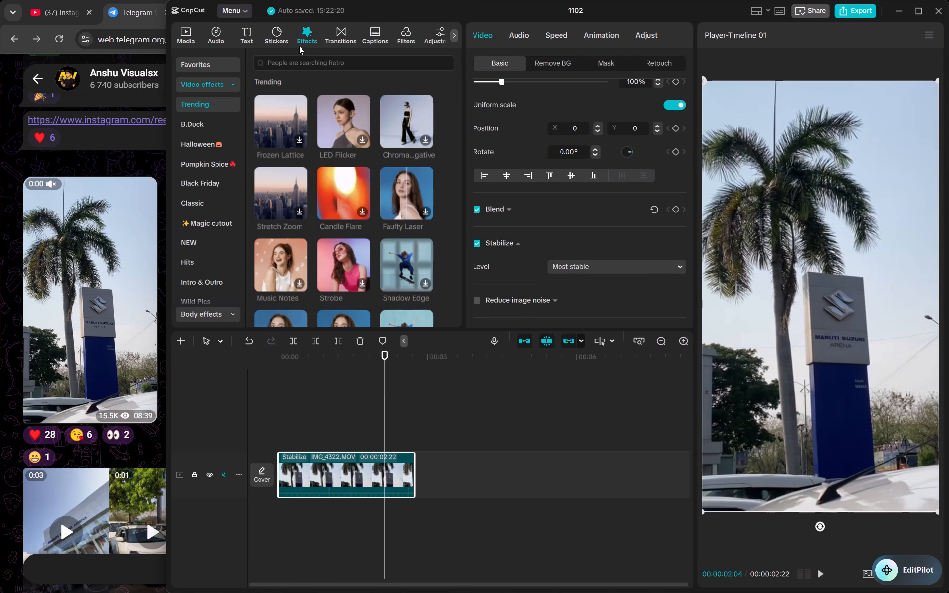
Enable color correction on the clip and set its intensity to 0.
click(644, 37)
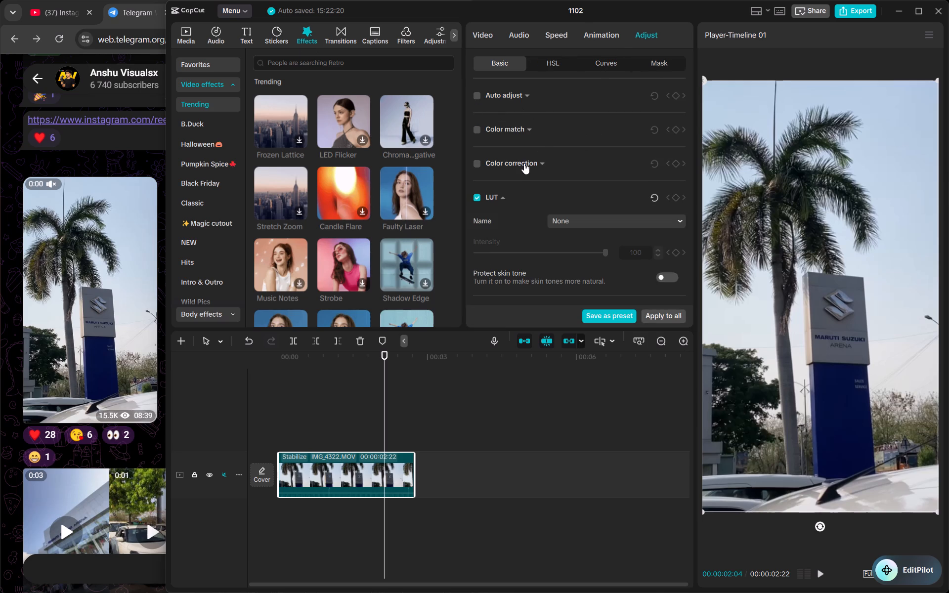
click(542, 141)
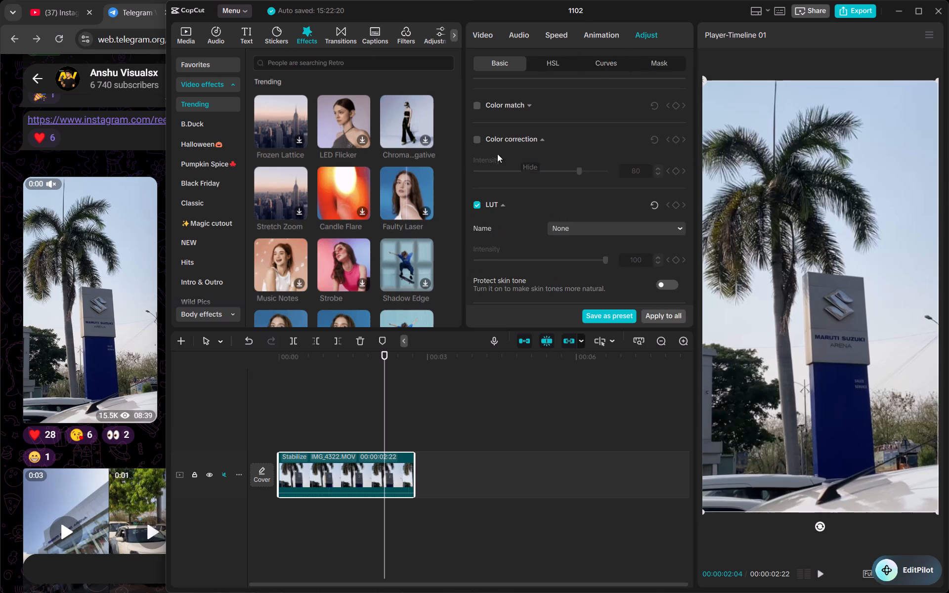
click(477, 142)
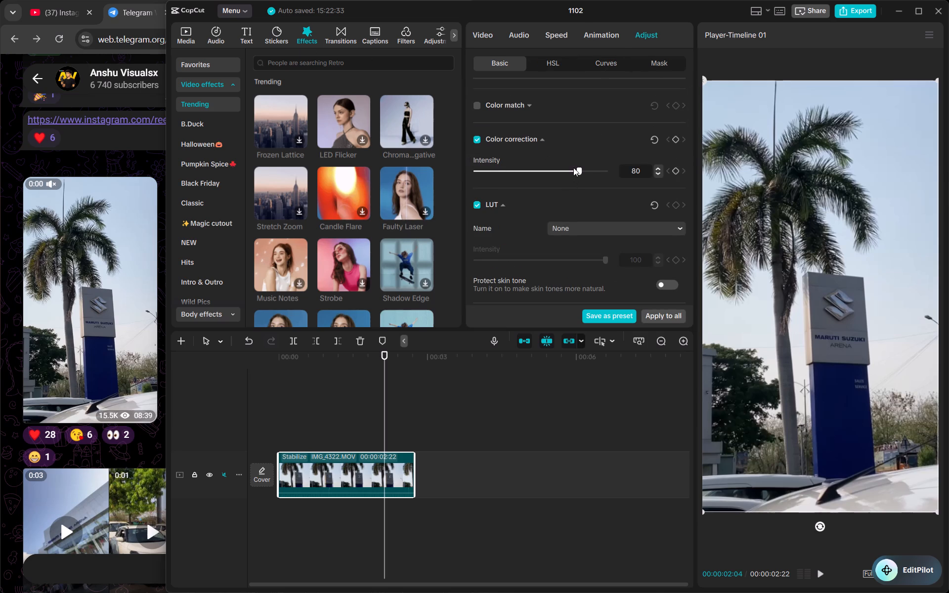
drag(573, 168, 525, 196)
drag(525, 196, 352, 199)
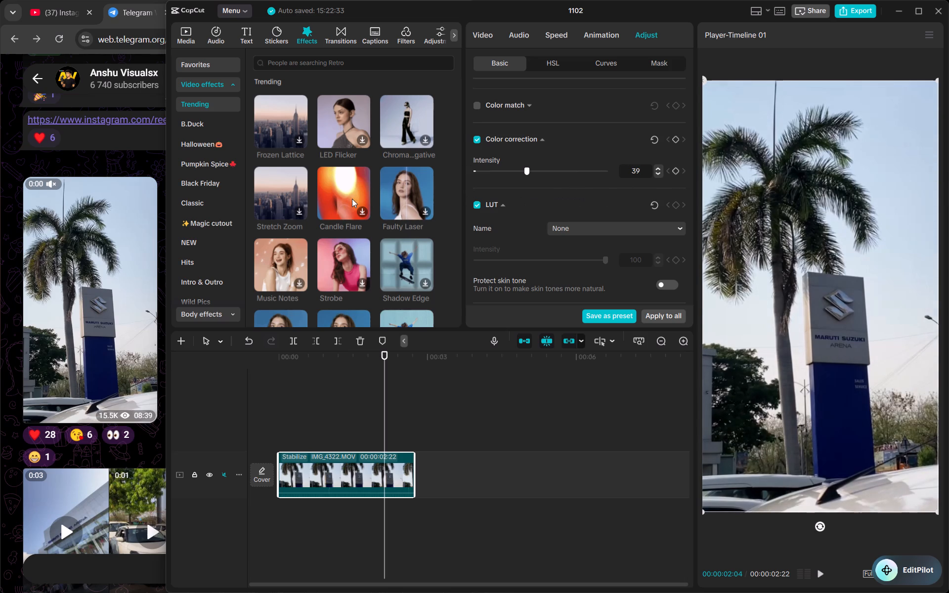
drag(352, 199, 288, 213)
Set the clip's color saturation adjustment to 50.
scroll(580, 237, down, 2)
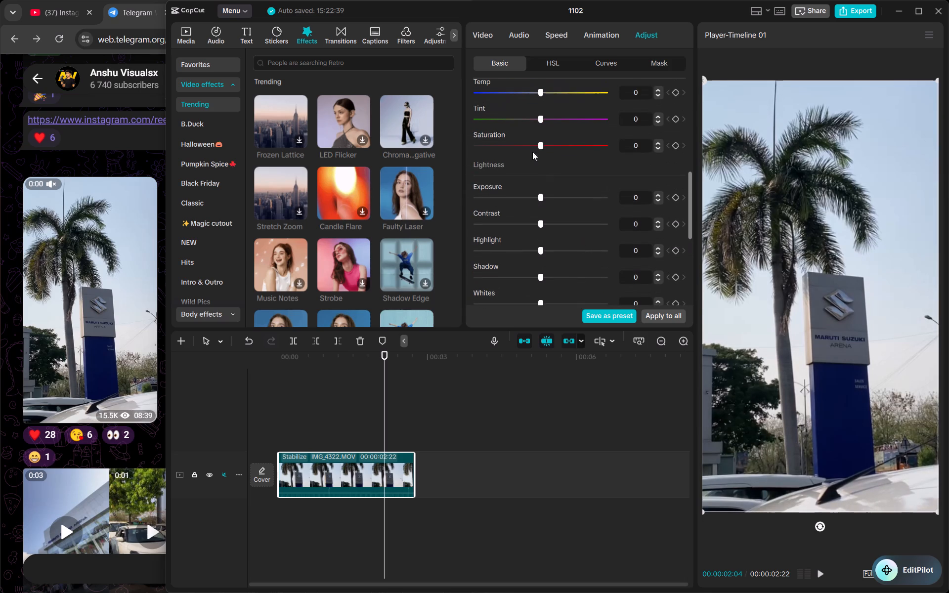
drag(540, 149, 660, 175)
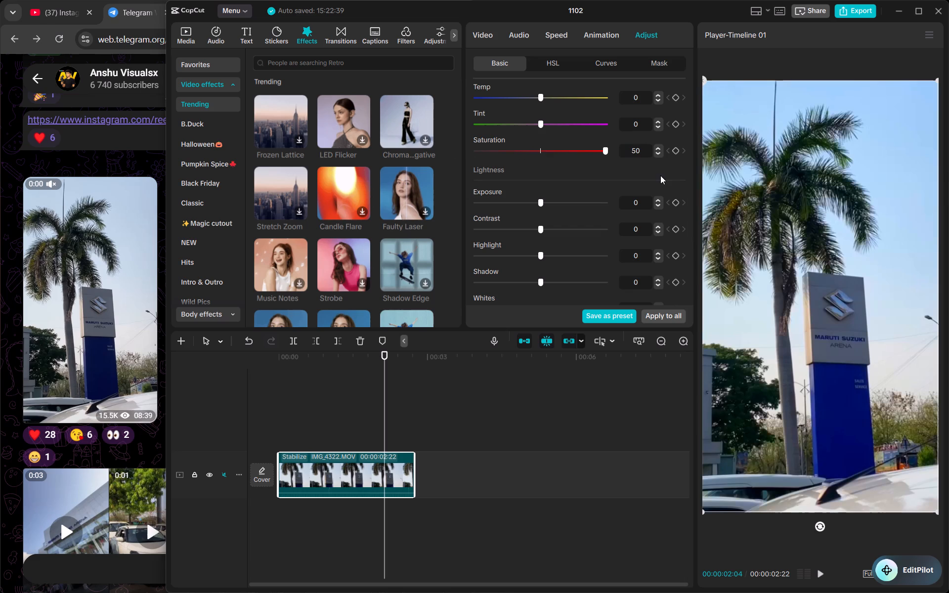
drag(660, 175, 688, 204)
Cool the clip's colors by setting the temperature adjustment to -12.
scroll(506, 220, up, 1)
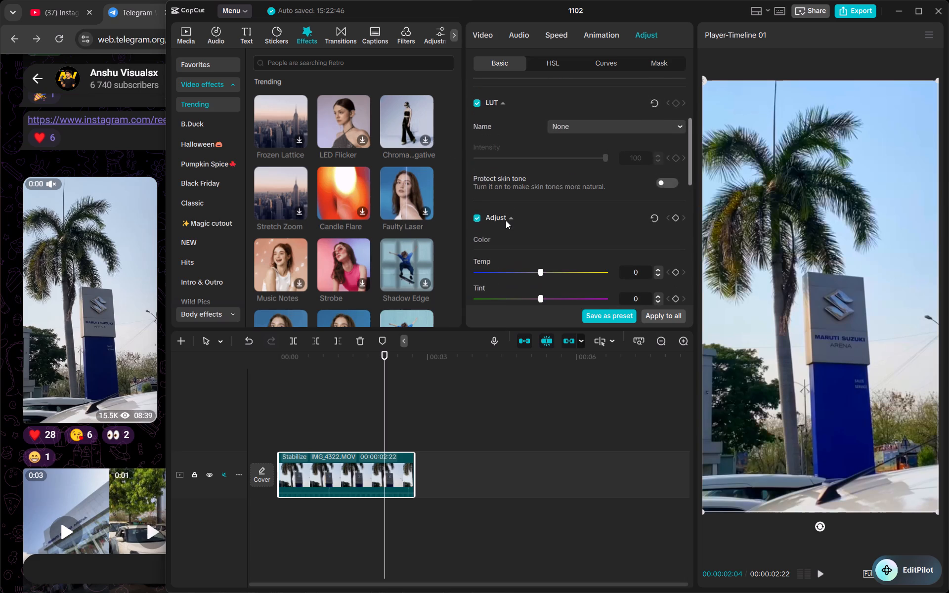
scroll(506, 220, down, 1)
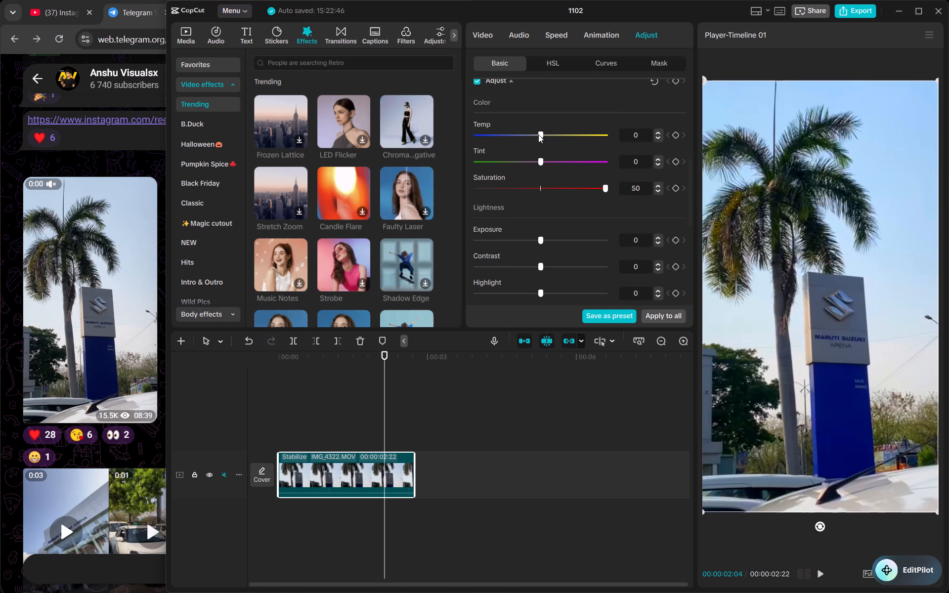
drag(538, 134, 536, 150)
drag(536, 150, 493, 157)
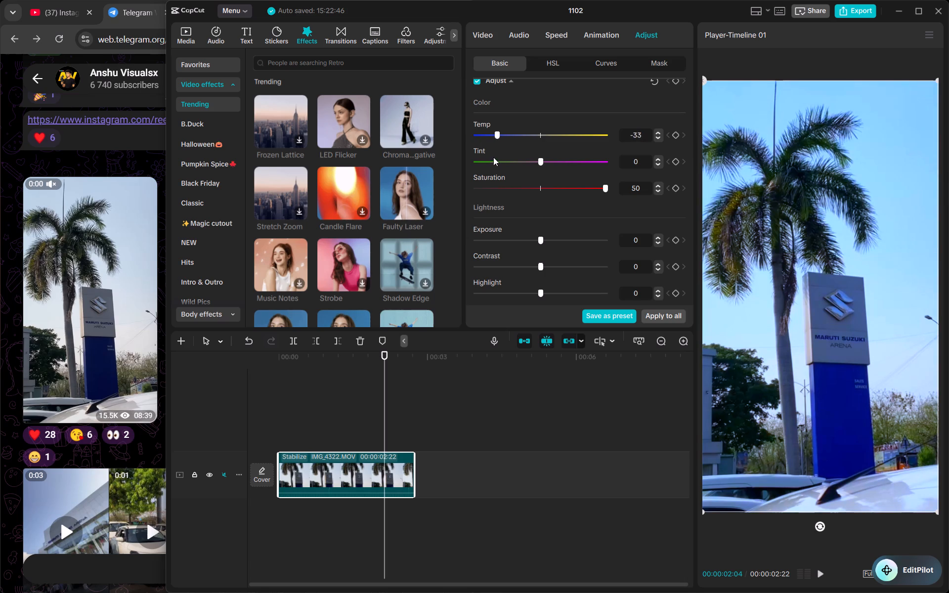
drag(493, 157, 521, 160)
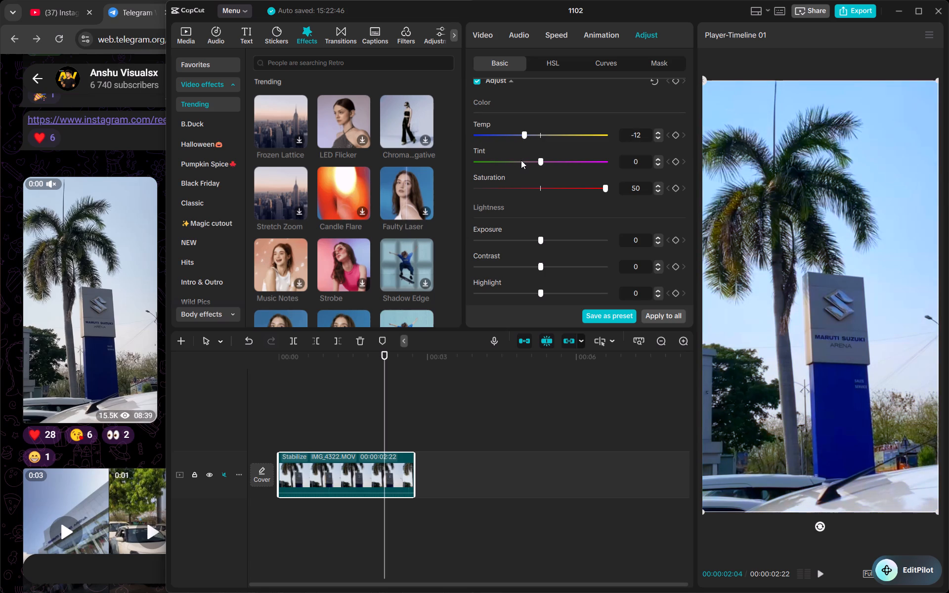
drag(521, 160, 520, 160)
scroll(524, 160, up, 5)
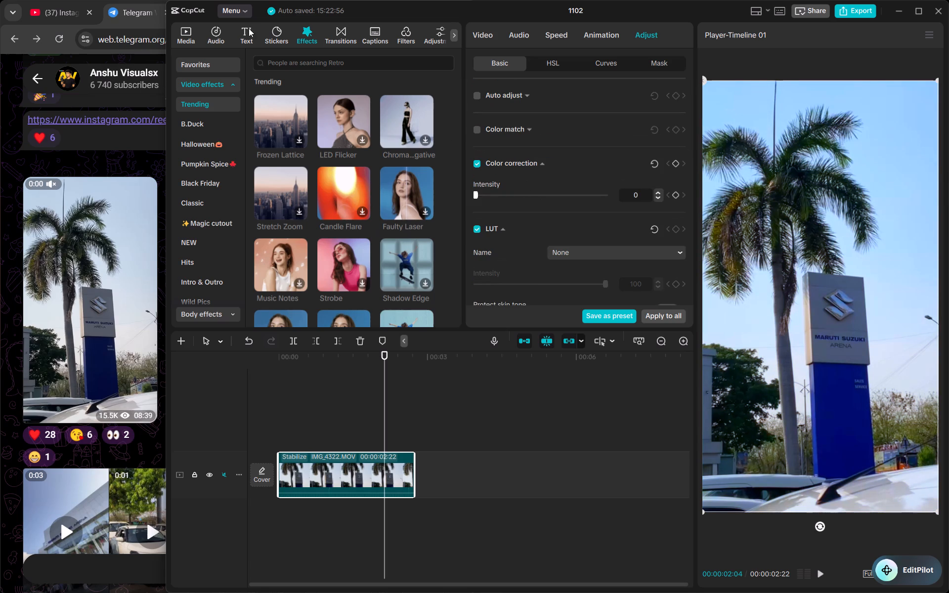
Look over the clip's curves and HSL adjustments and preview the featured Unfiltered filter.
click(401, 39)
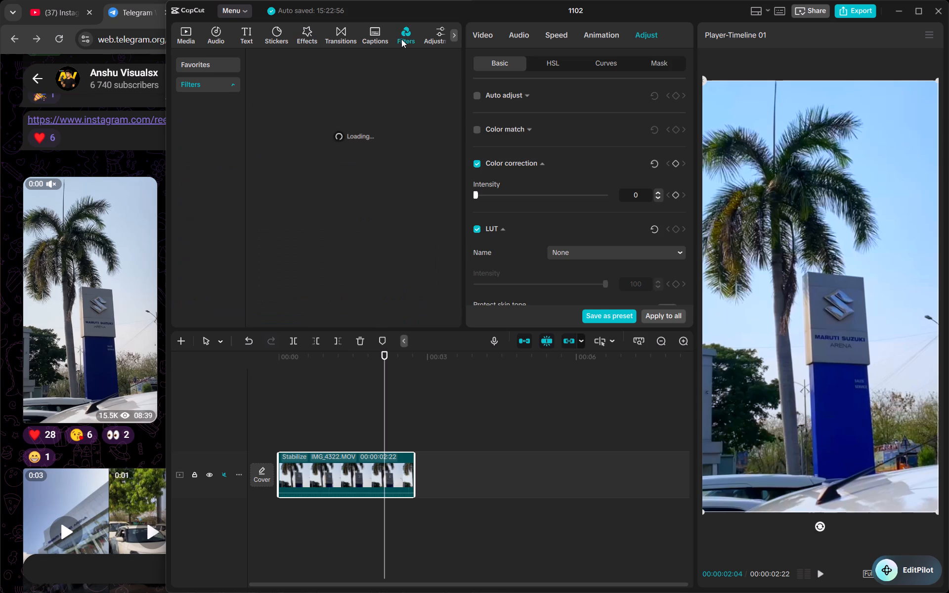
click(603, 66)
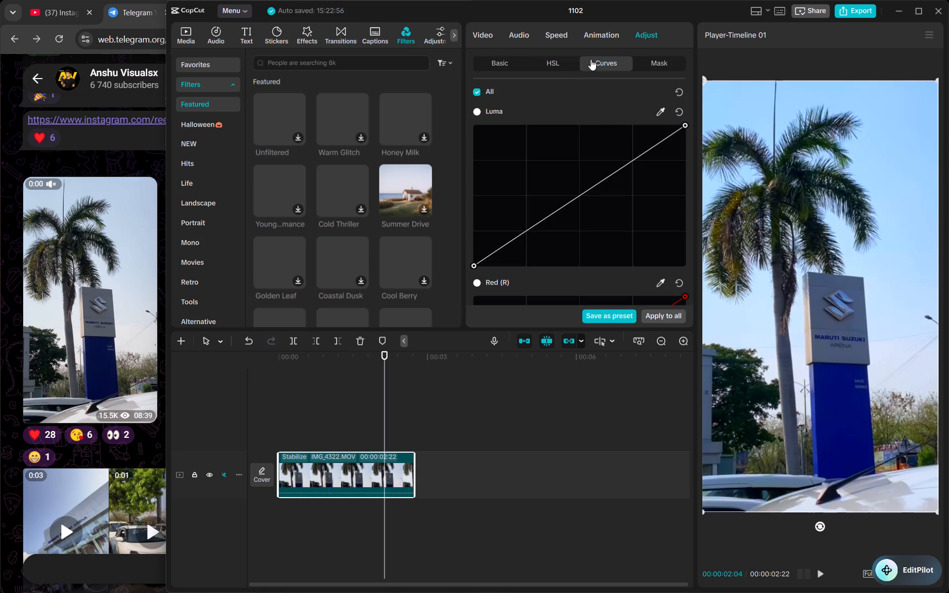
click(554, 69)
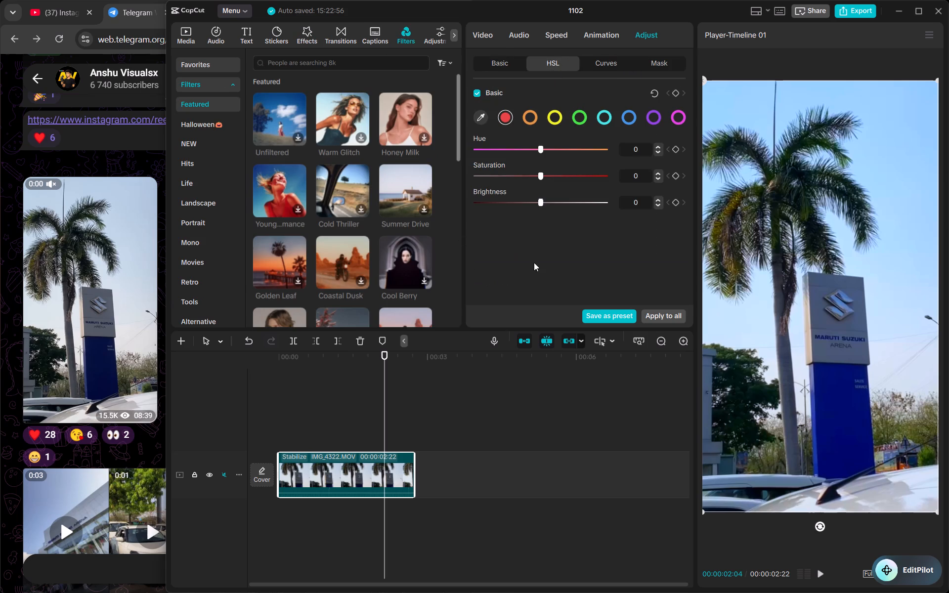
double_click(269, 123)
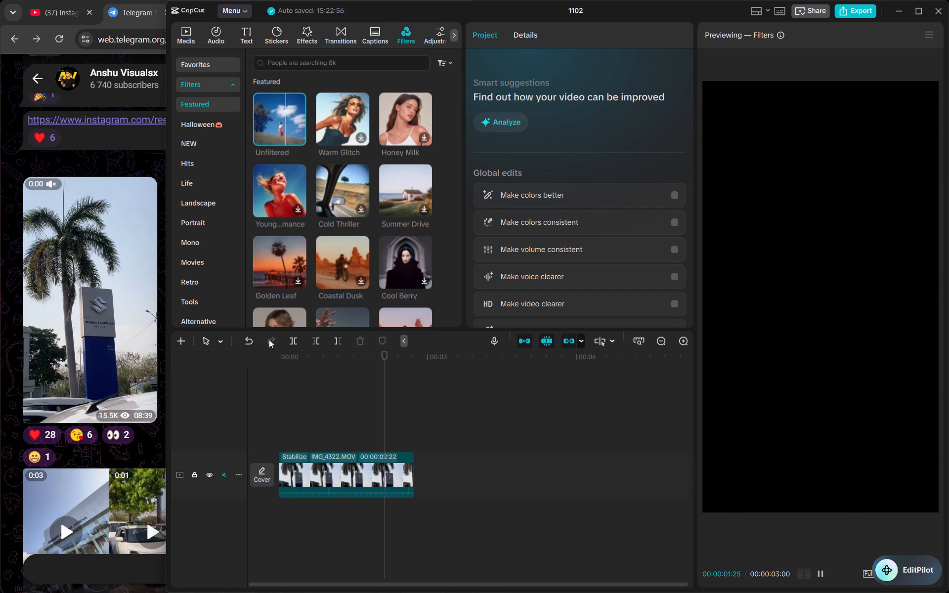
Search the filter library for hollywood and browse the matching filters.
click(302, 57)
text(holl)
key(Return)
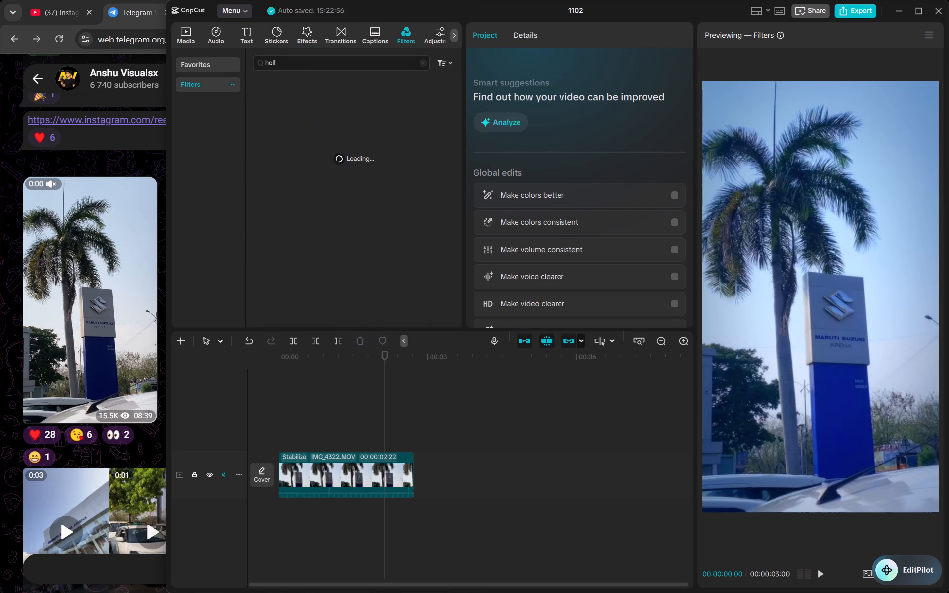
click(307, 68)
click(291, 110)
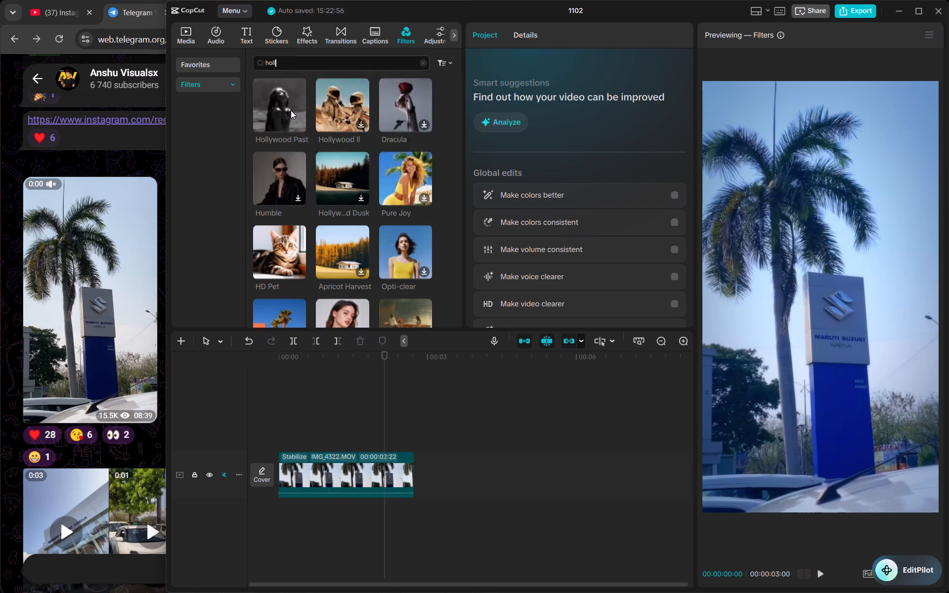
click(334, 62)
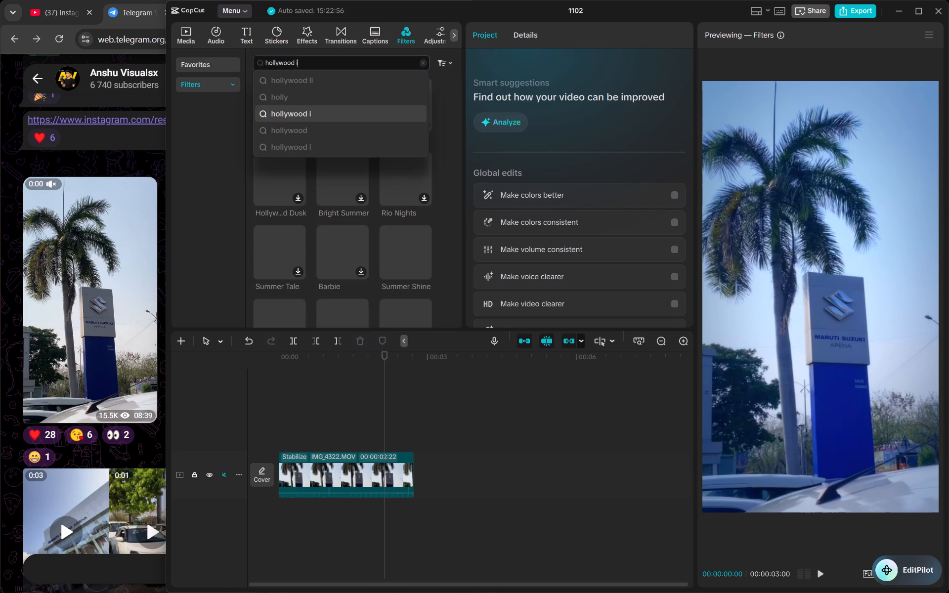
key(BackSpace)
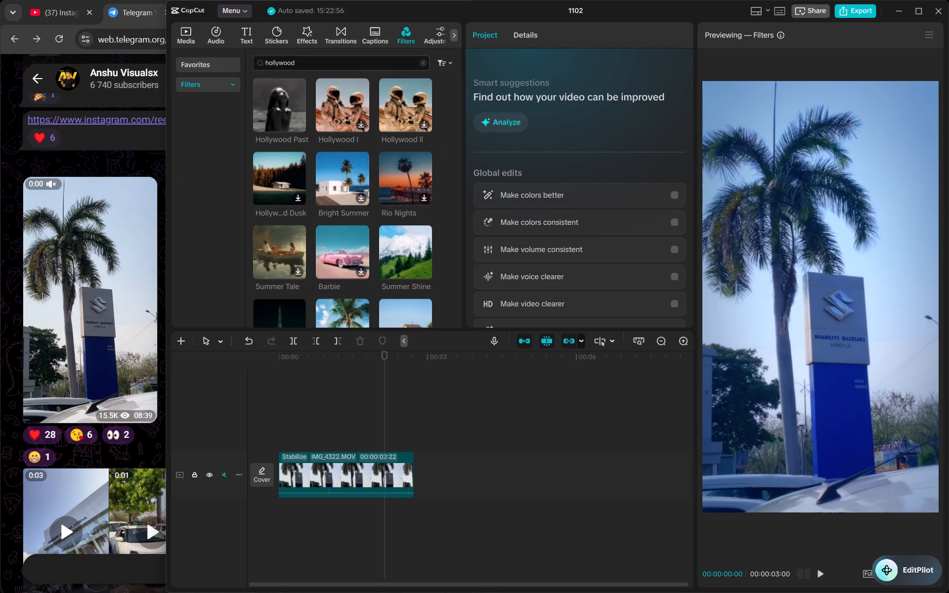
key(Return)
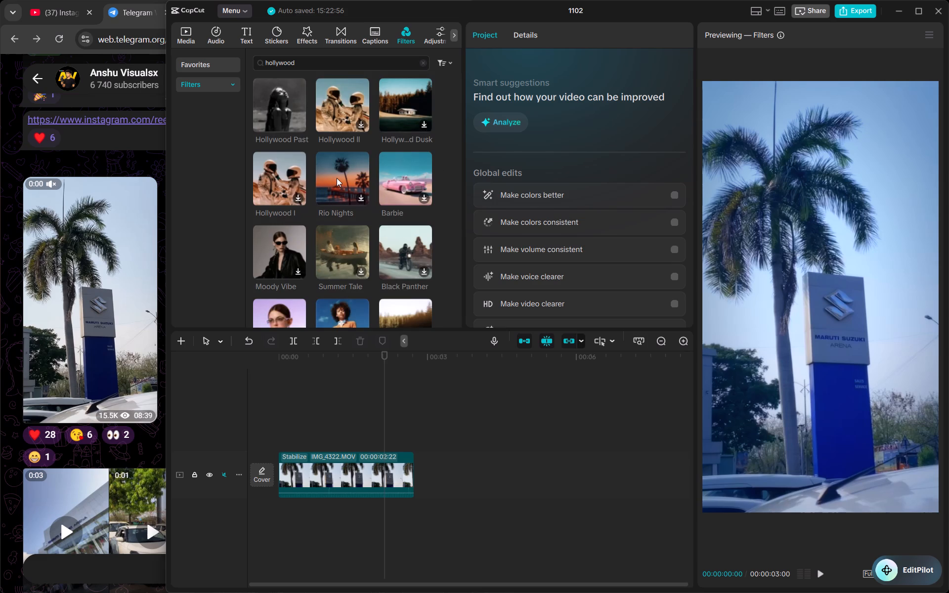
scroll(337, 178, down, 1)
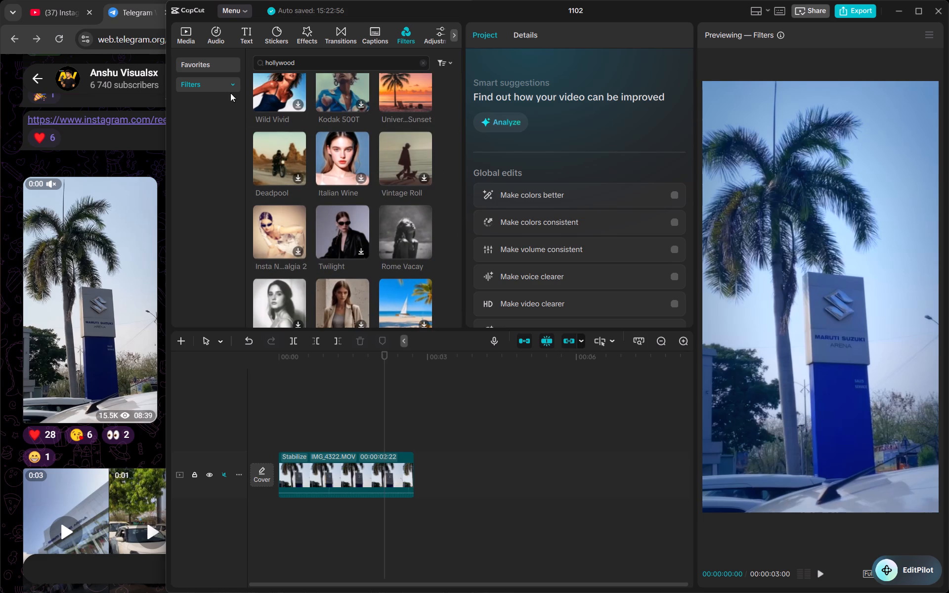
click(425, 65)
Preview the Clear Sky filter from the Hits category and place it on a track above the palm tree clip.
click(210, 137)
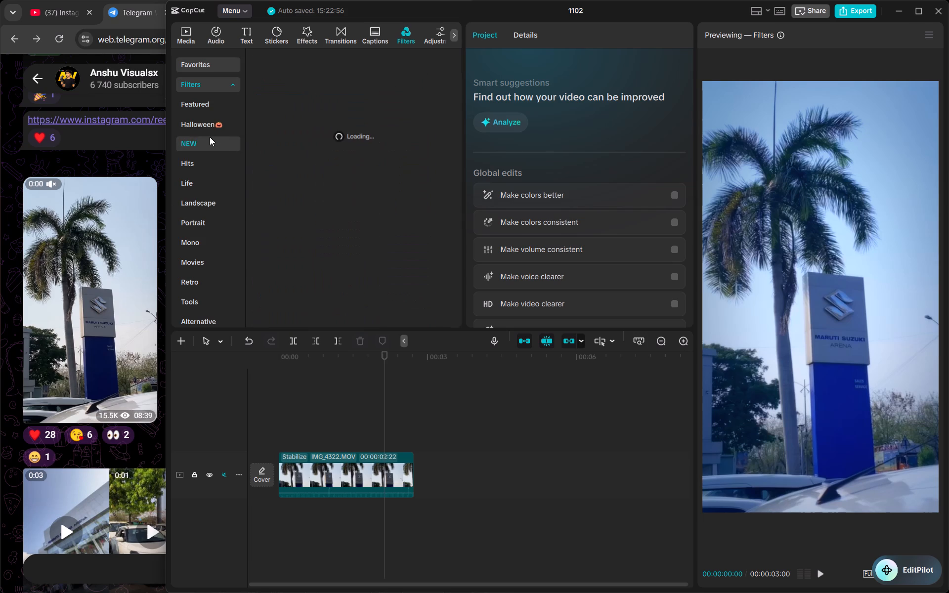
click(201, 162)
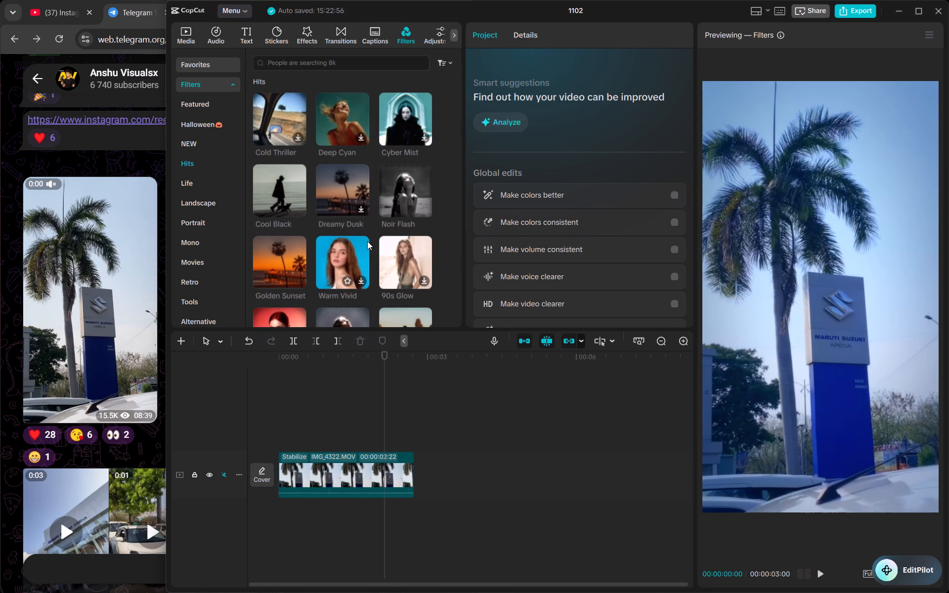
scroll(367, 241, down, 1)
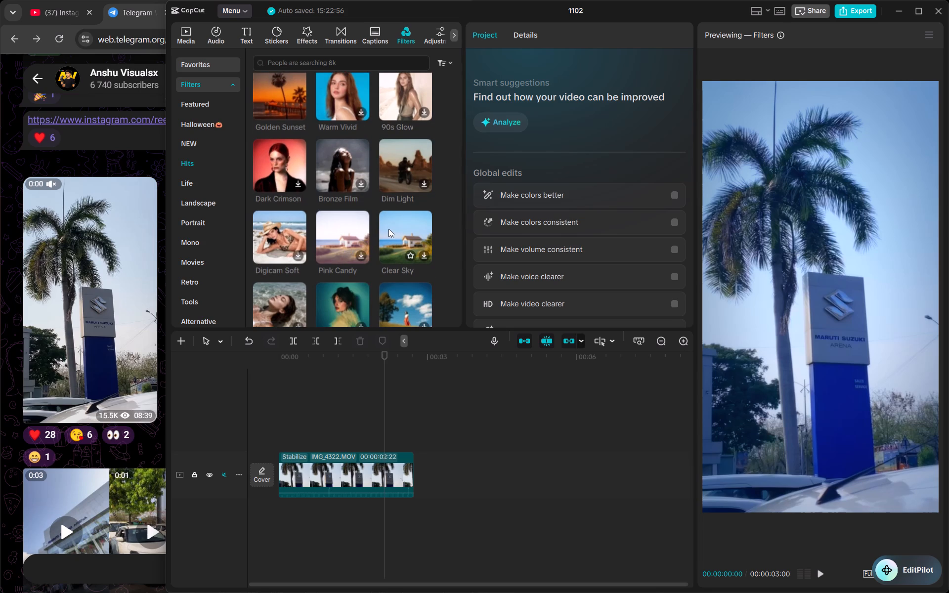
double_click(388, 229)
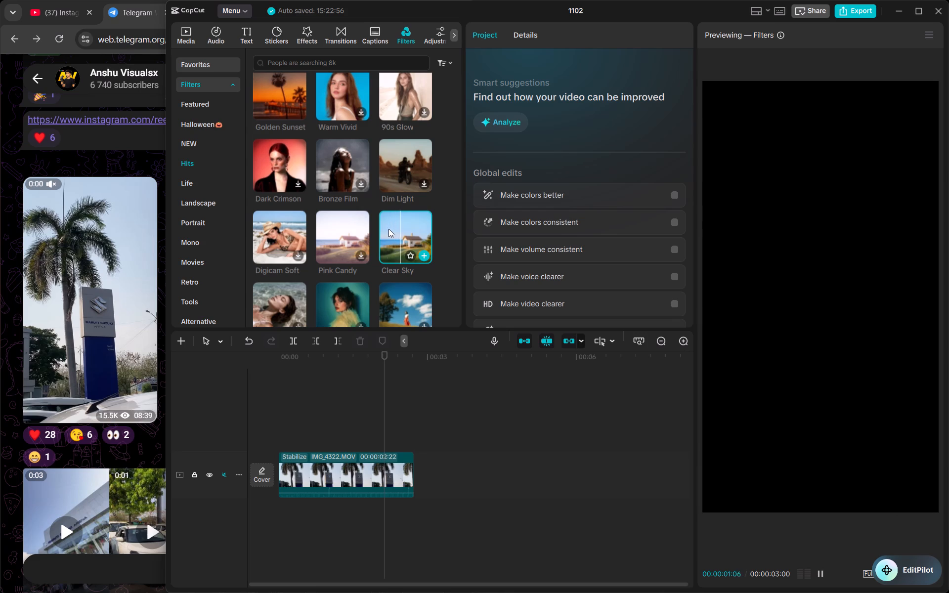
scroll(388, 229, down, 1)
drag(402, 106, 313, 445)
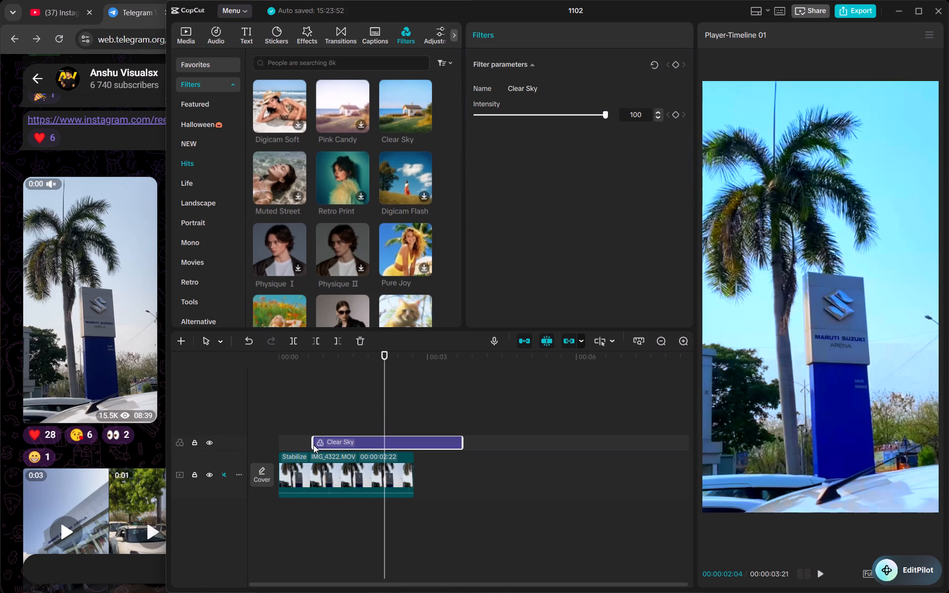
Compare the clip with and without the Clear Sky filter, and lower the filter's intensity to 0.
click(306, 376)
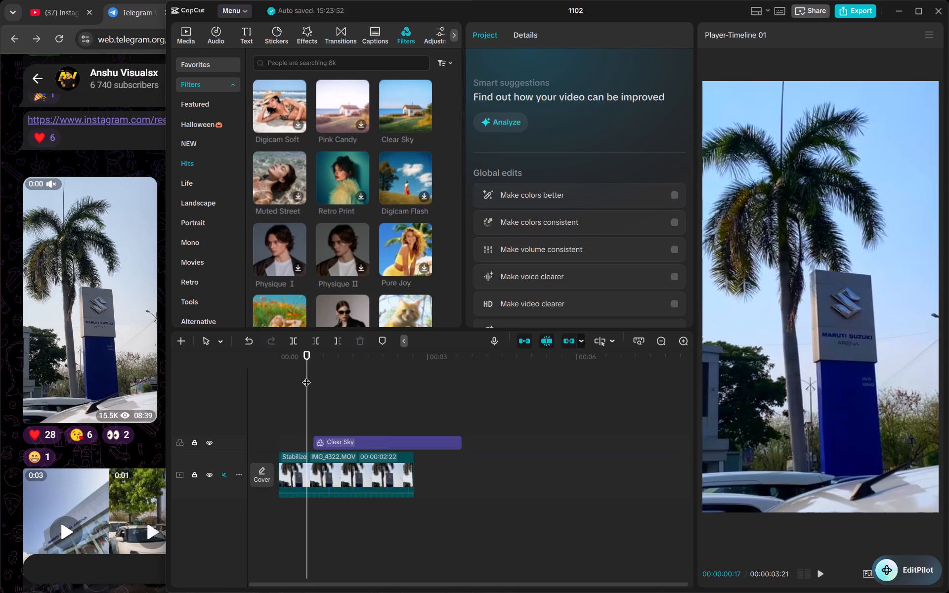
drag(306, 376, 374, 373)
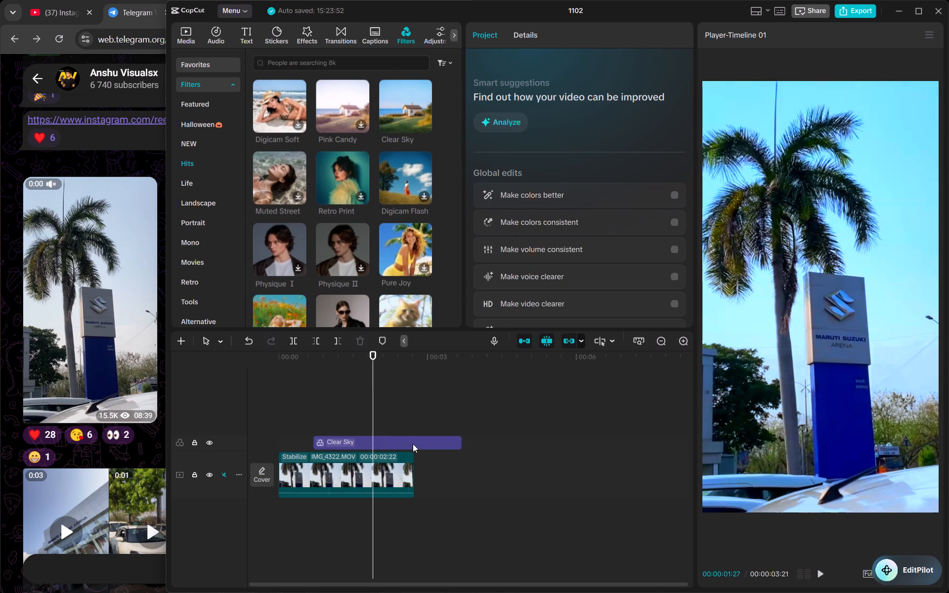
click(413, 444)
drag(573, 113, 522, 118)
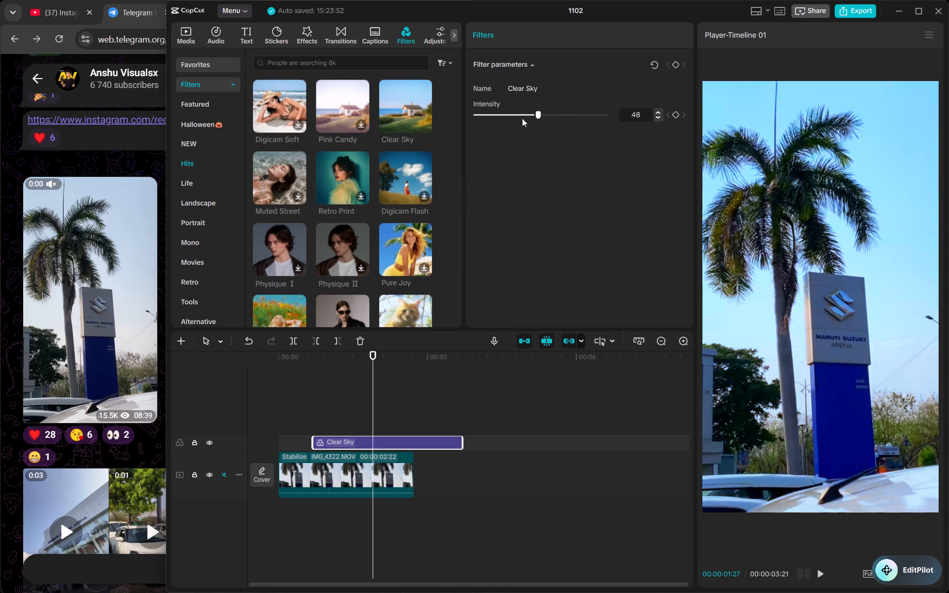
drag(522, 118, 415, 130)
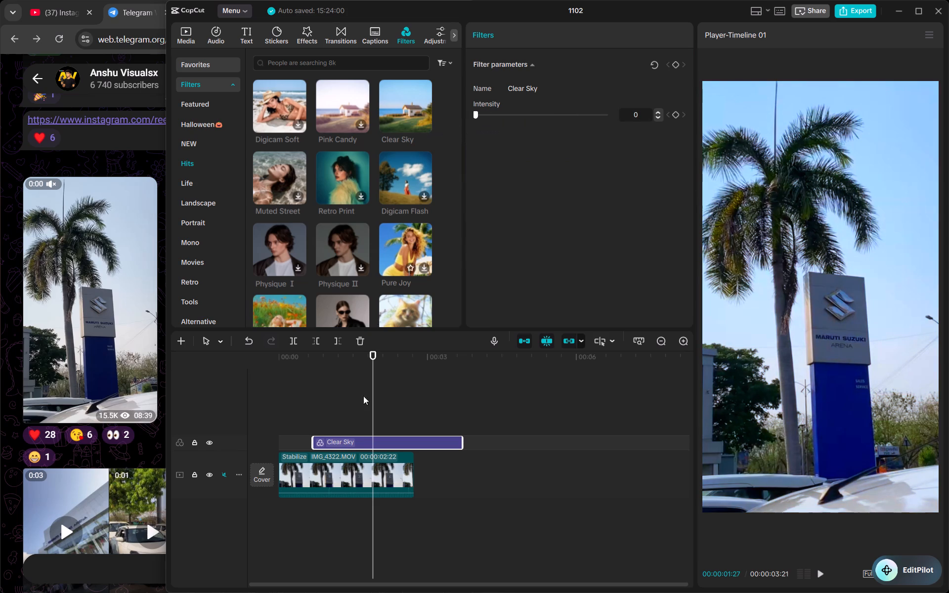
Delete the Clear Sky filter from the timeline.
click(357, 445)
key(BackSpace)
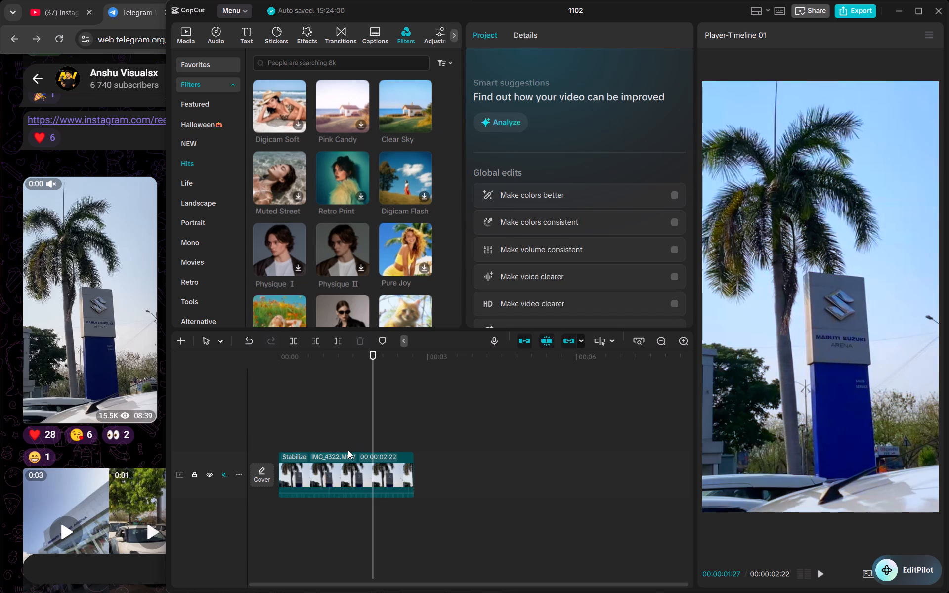
Search the filter library for 4k and preview the 4K and 8K filters.
click(301, 60)
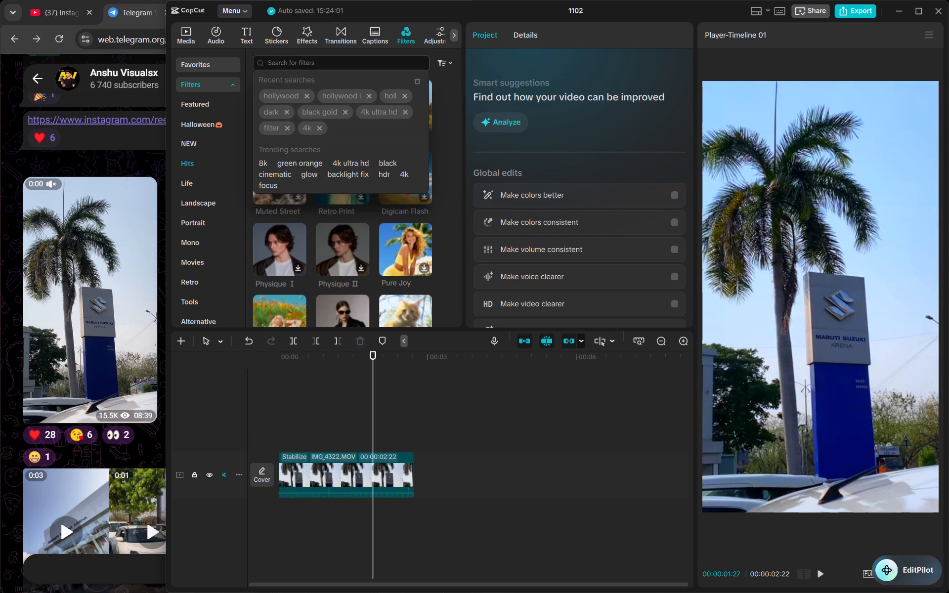
click(301, 130)
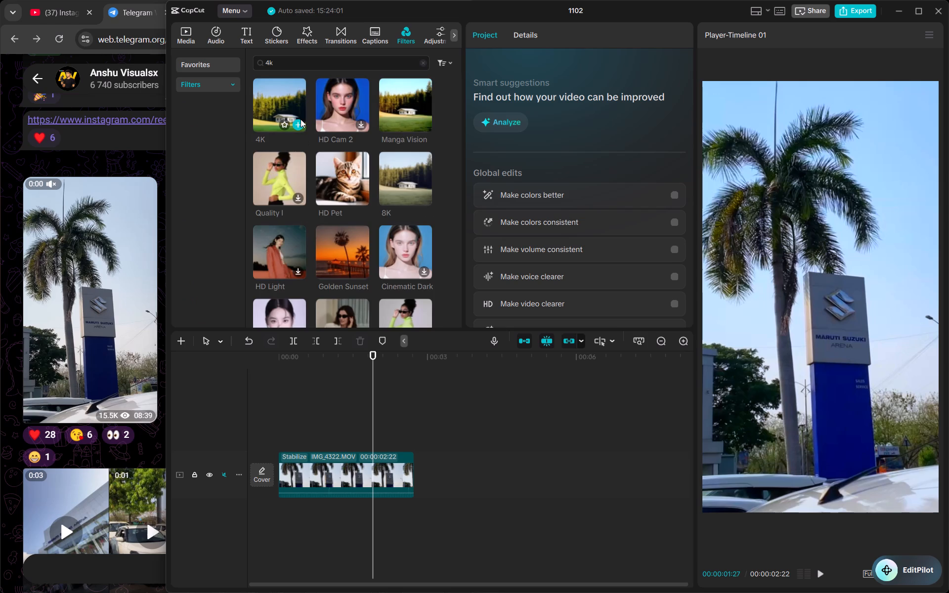
double_click(262, 109)
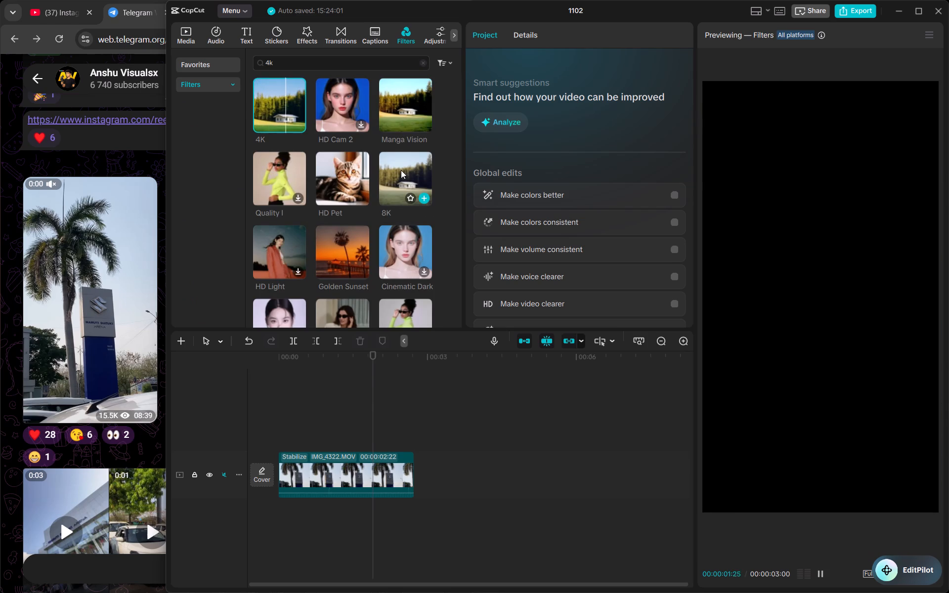
double_click(401, 170)
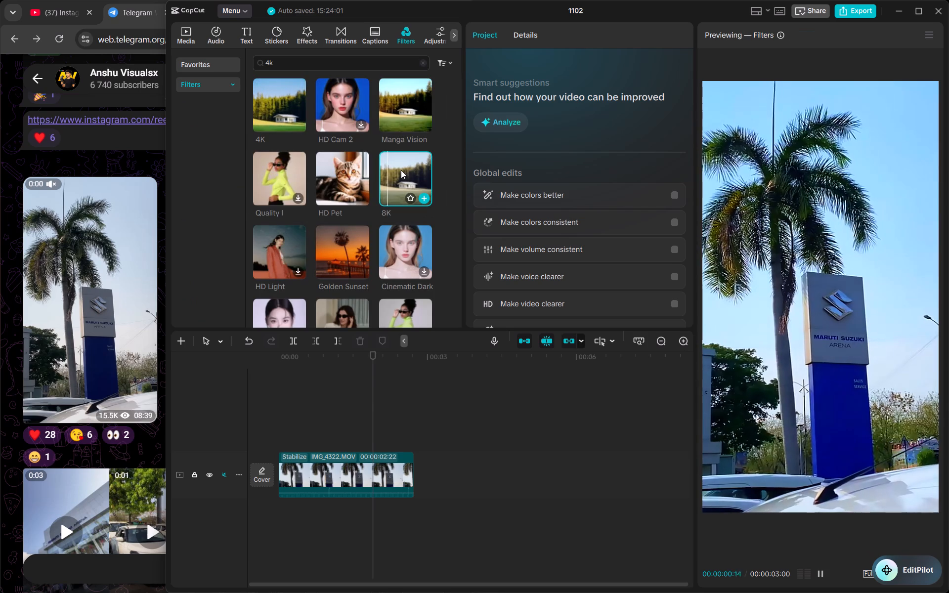
Place the 8K filter on a track above the clip, starting about 1 second in.
drag(401, 170, 338, 447)
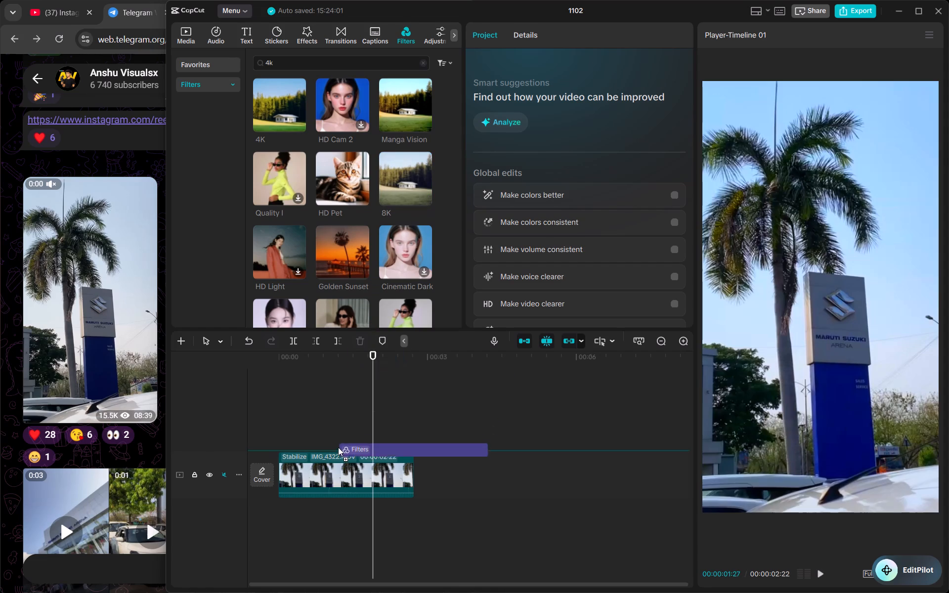
drag(338, 447, 331, 441)
Play the clip from near its start across the beginning of the 8K filter to judge its look.
click(300, 378)
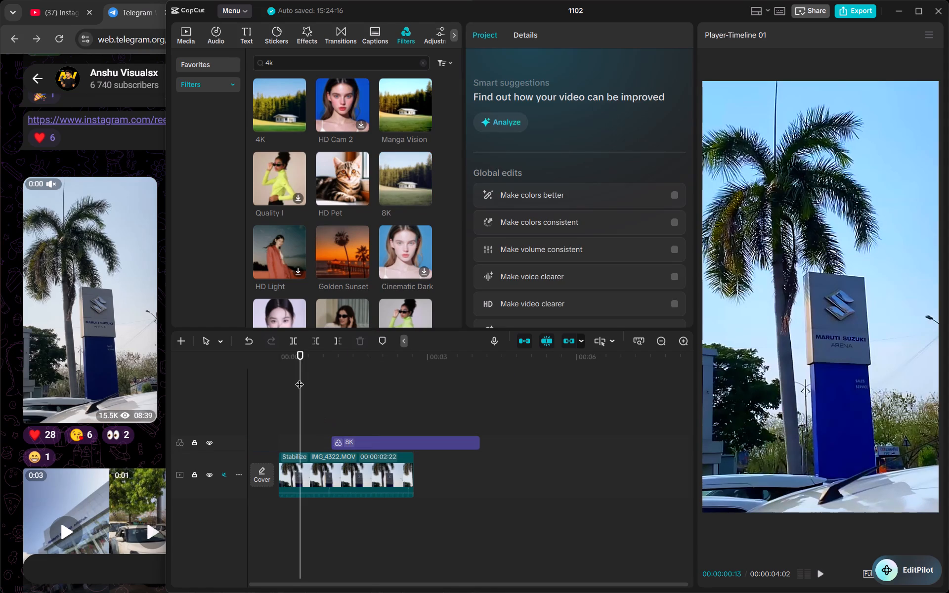
key(space)
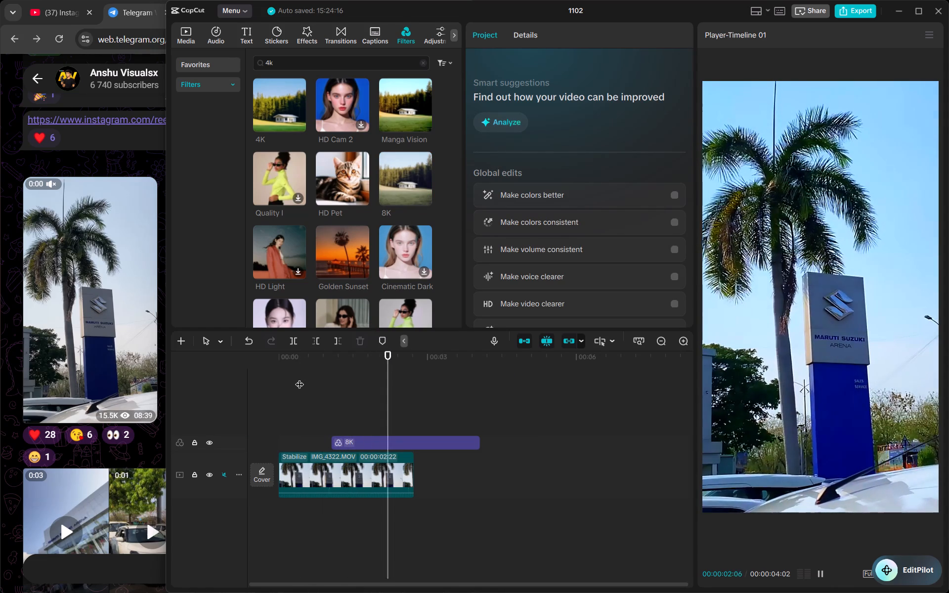
key(space)
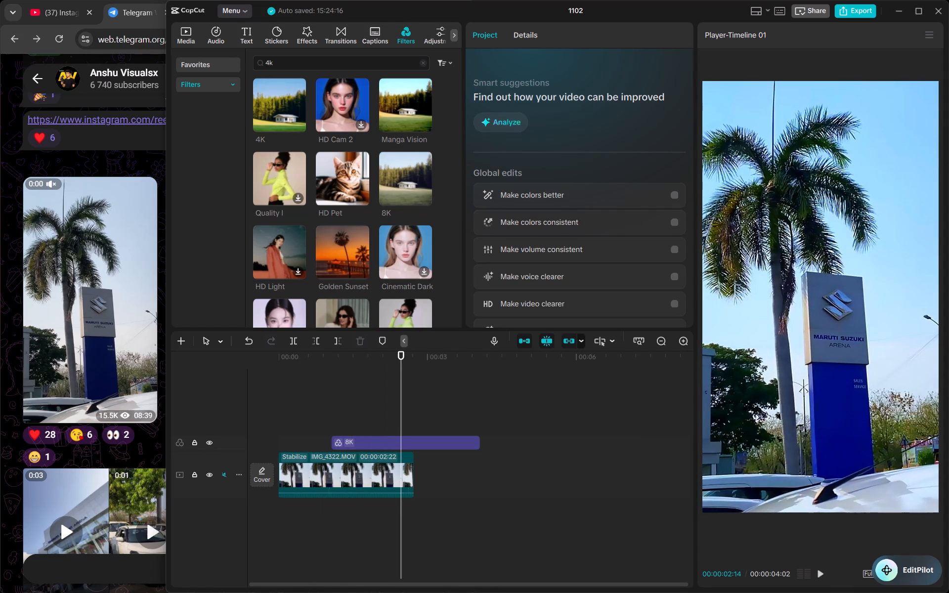
Add the 4K filter above the 8K filter at the clip's start and shorten it to end just before the 8K filter.
drag(272, 98, 268, 427)
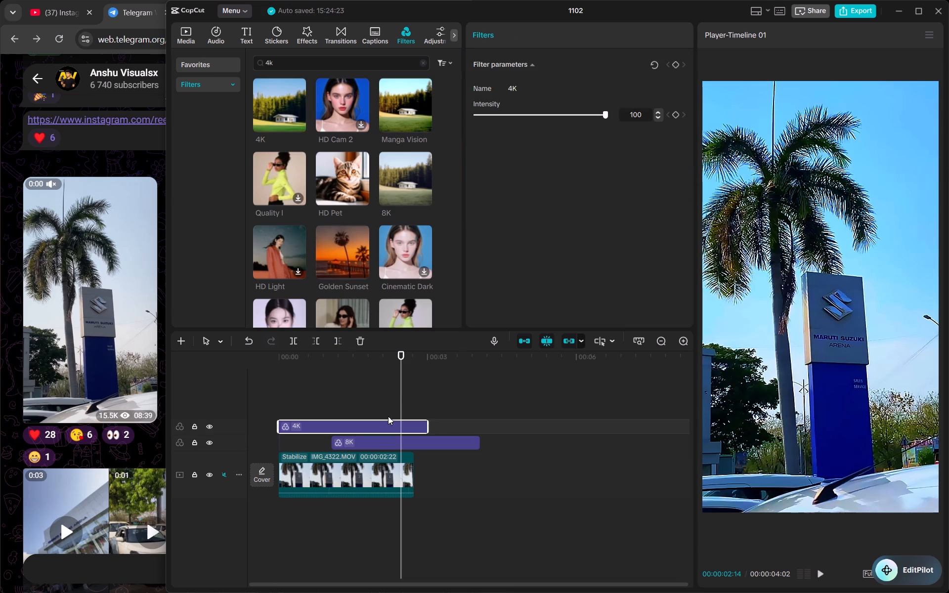
drag(426, 428, 326, 432)
Play and scrub the clip from the 4K section into the 8K section to compare the two filters.
click(298, 370)
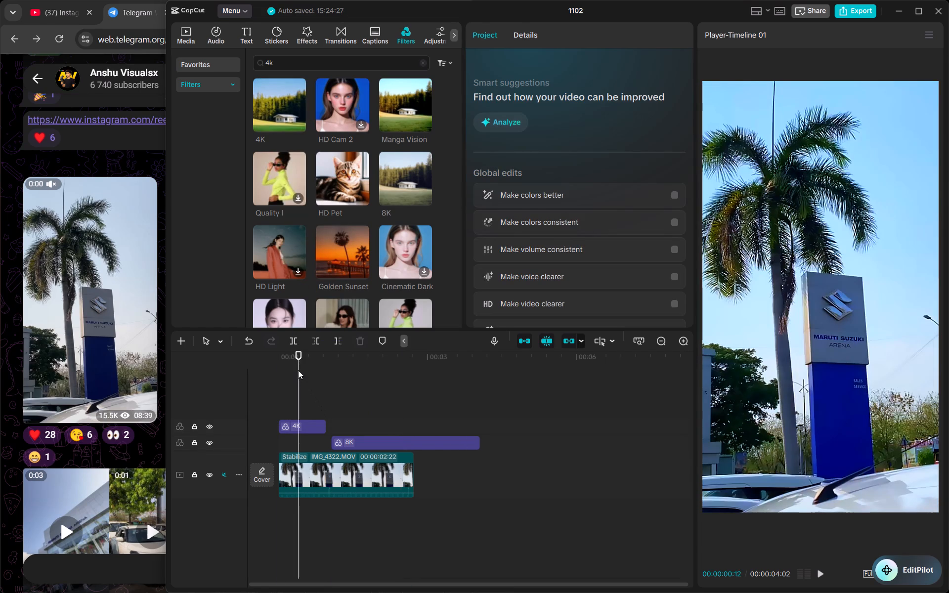
key(space)
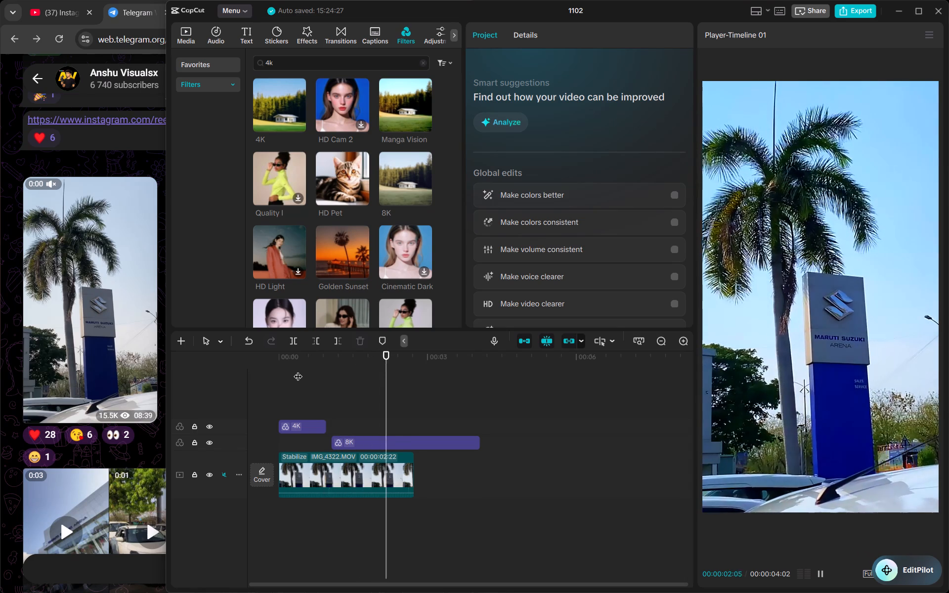
key(space)
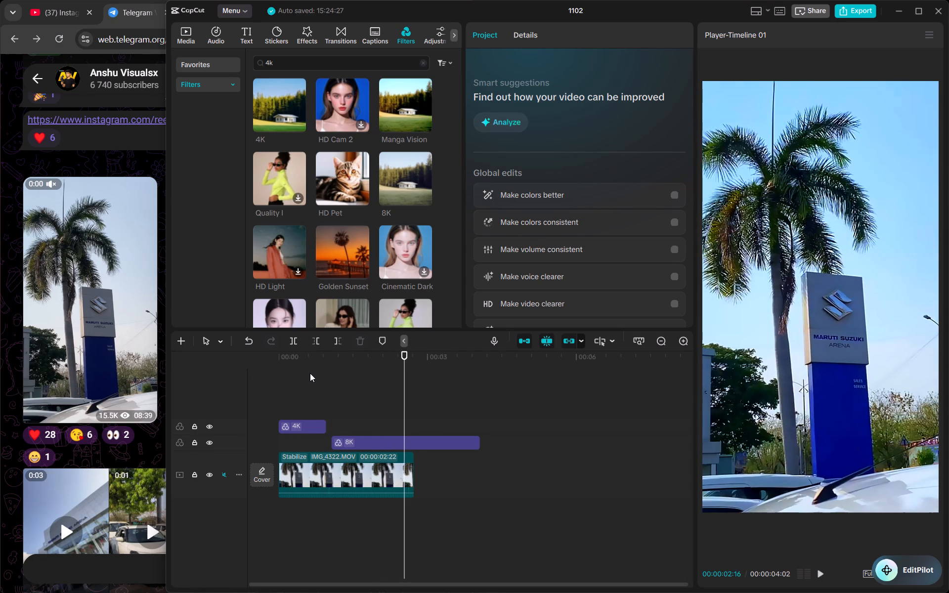
drag(402, 385, 289, 388)
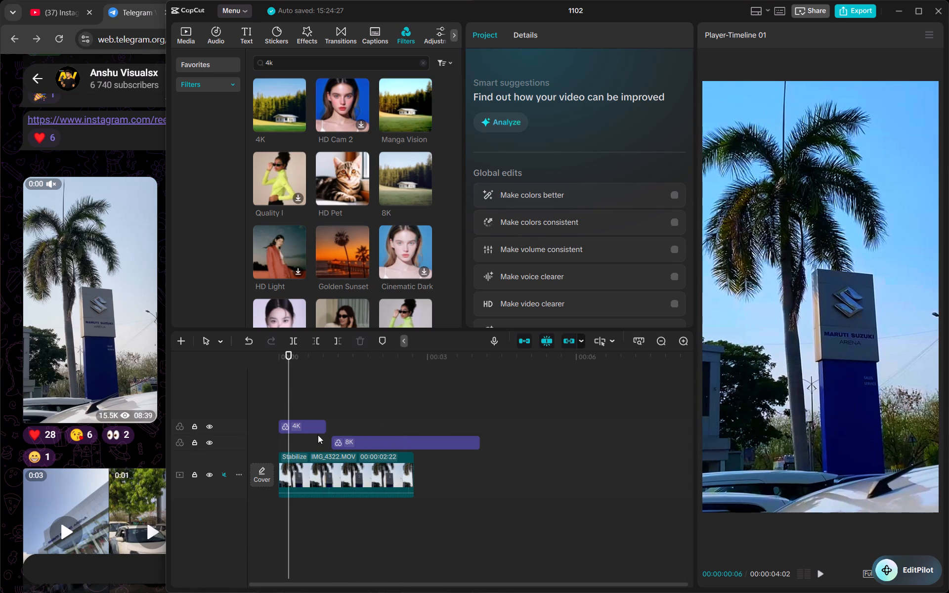
Try a lower intensity on the 4K filter and delete that filter from the timeline.
click(317, 430)
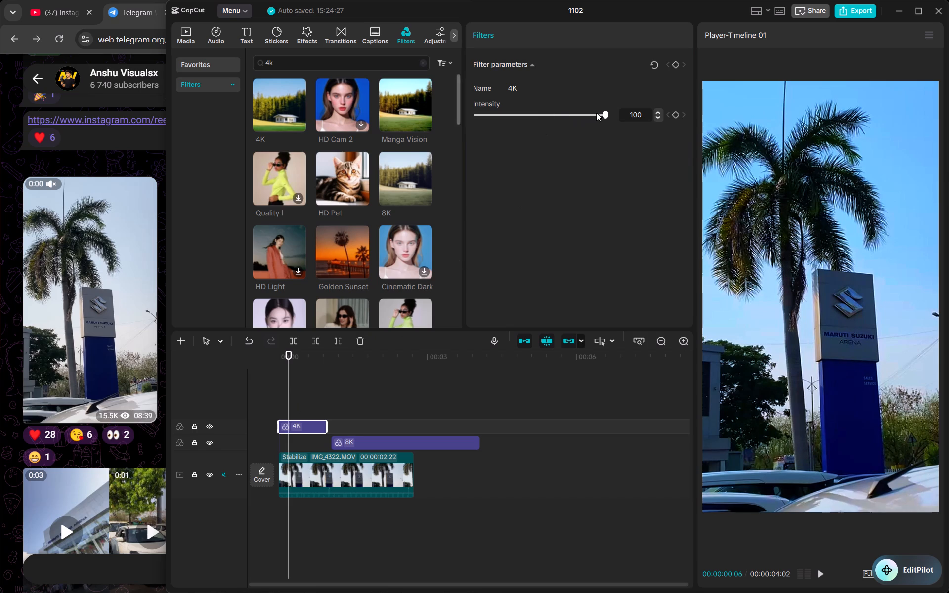
drag(596, 114, 570, 130)
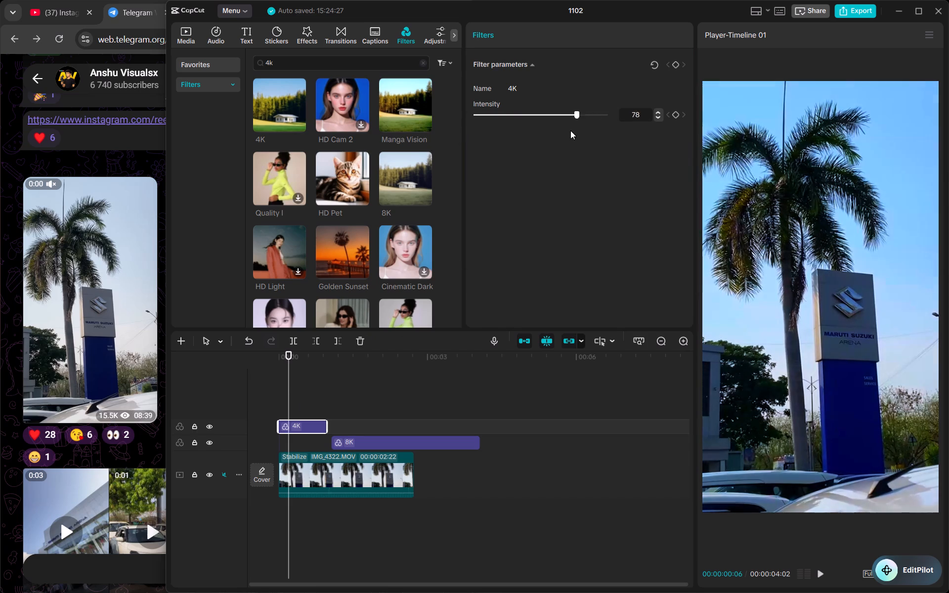
drag(570, 130, 534, 126)
key(BackSpace)
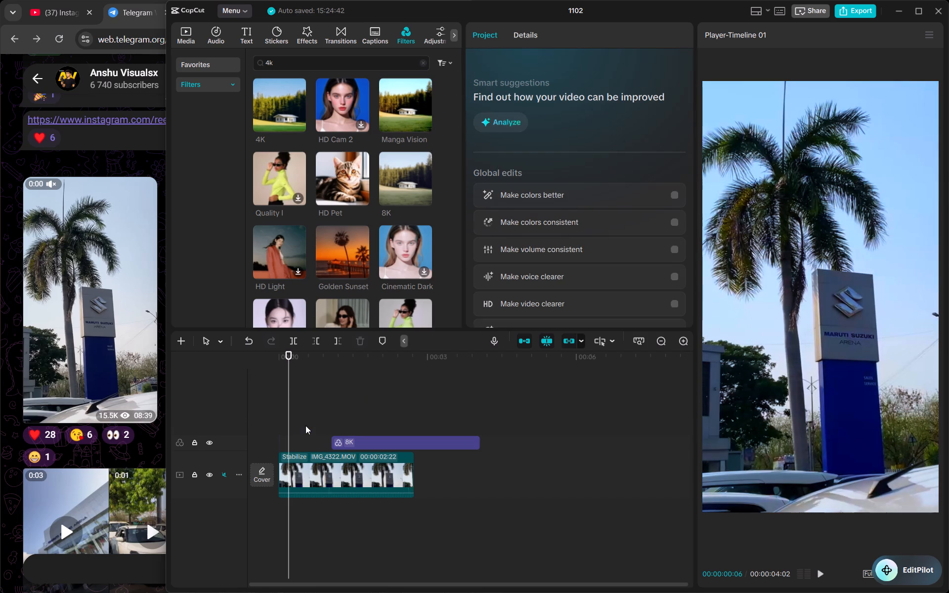
Preview the HD Light filter on the clip and browse further filters in the 4k search results.
double_click(261, 248)
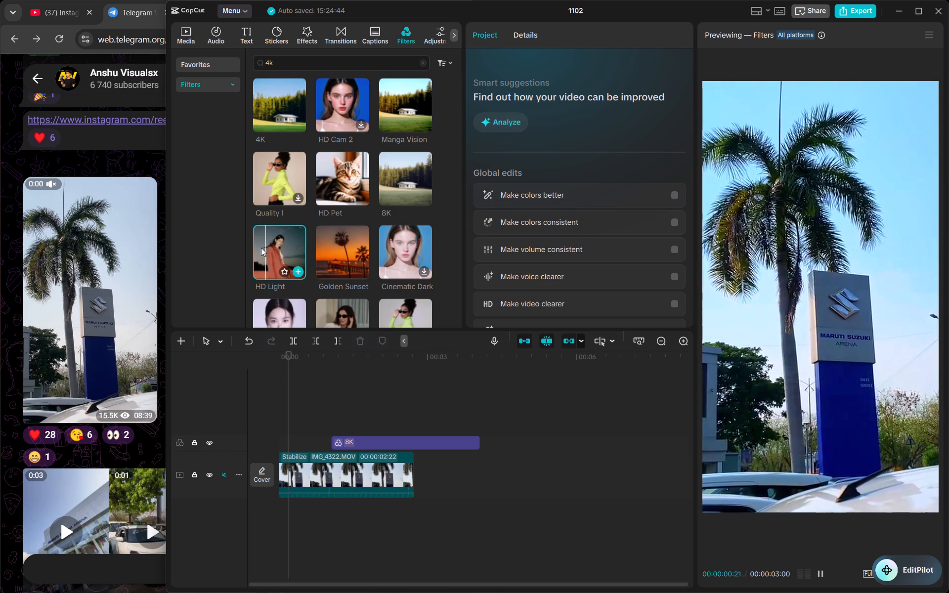
scroll(261, 248, down, 1)
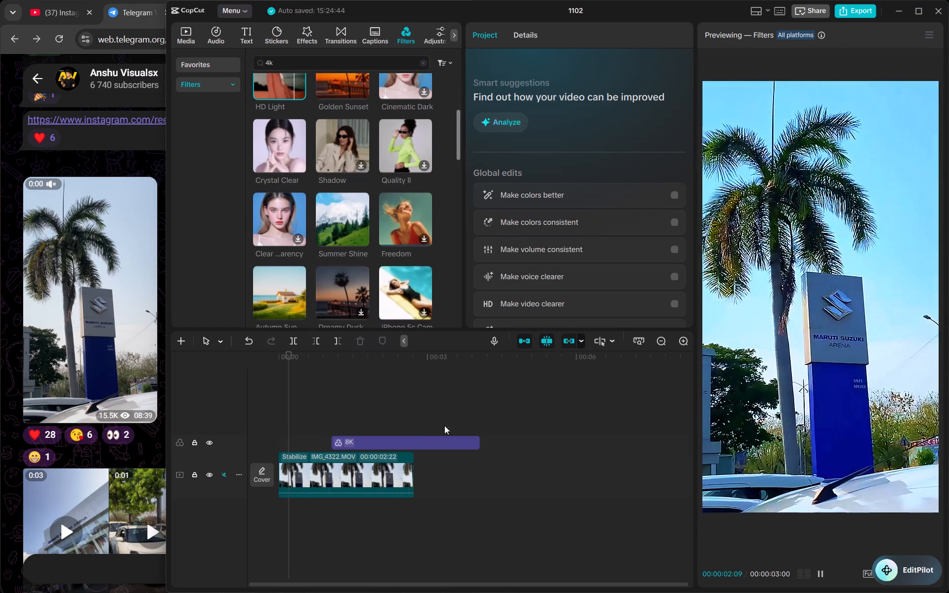
click(334, 412)
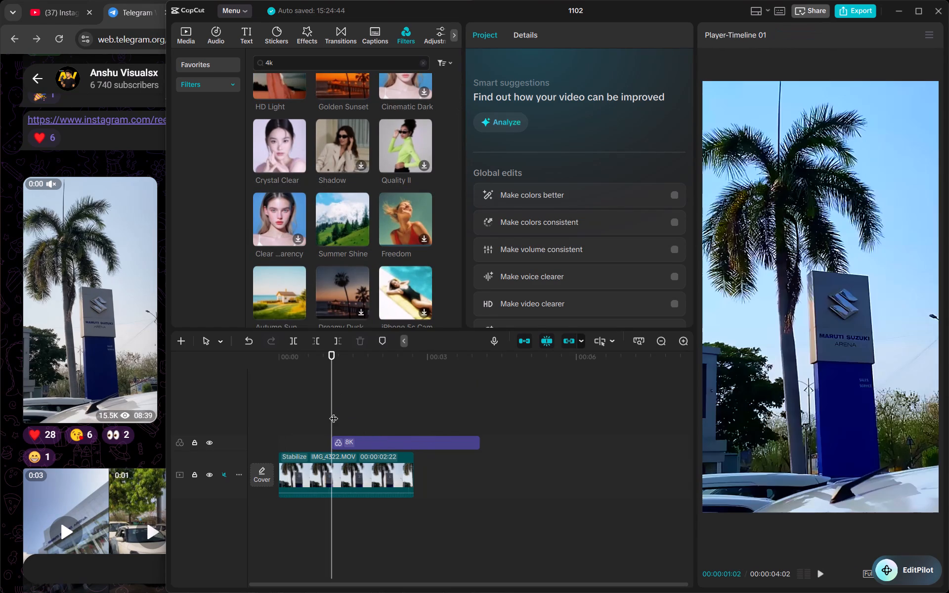
Move the 8K filter to the clip's start and shorten it to end together with the clip.
drag(334, 412, 280, 413)
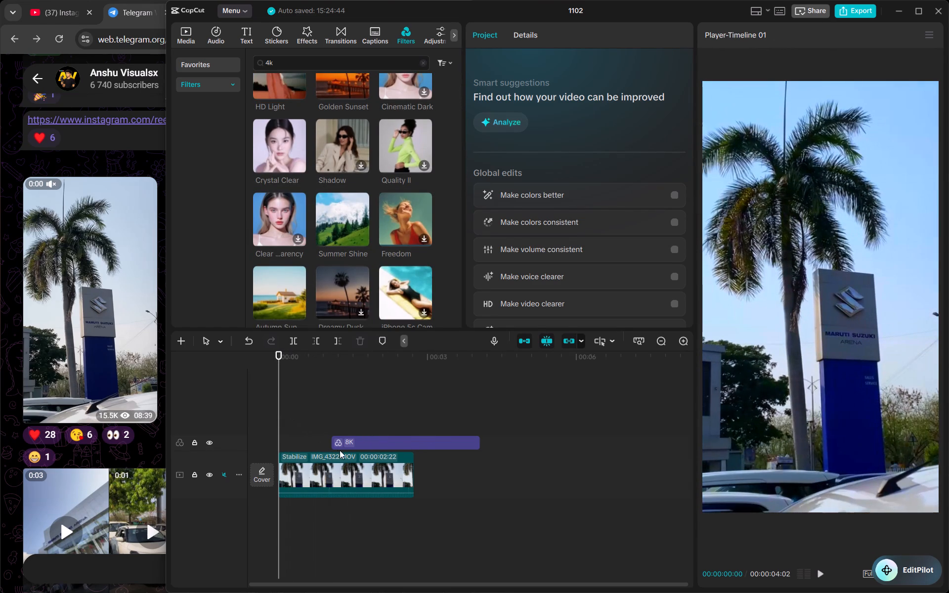
drag(357, 444, 303, 446)
key(space)
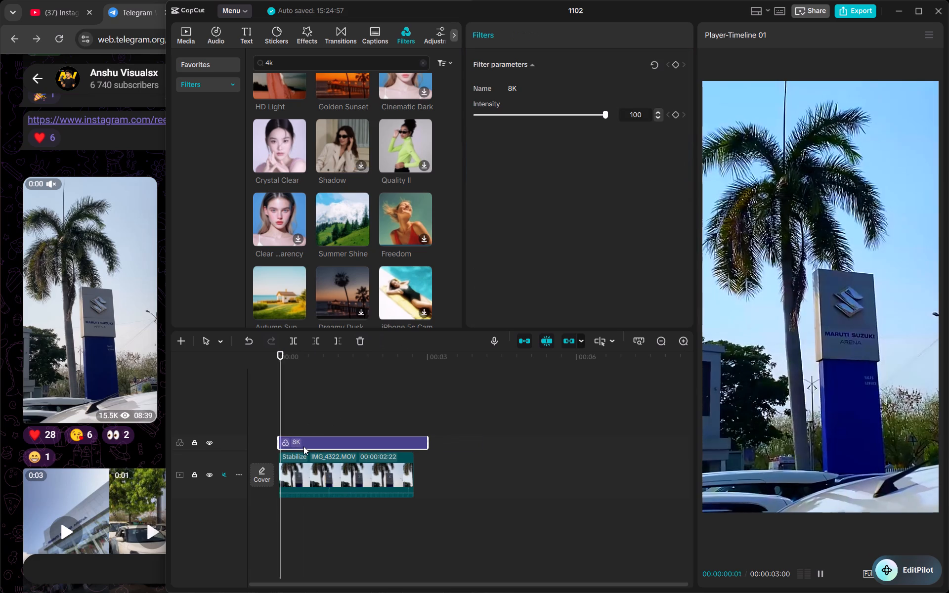
key(space)
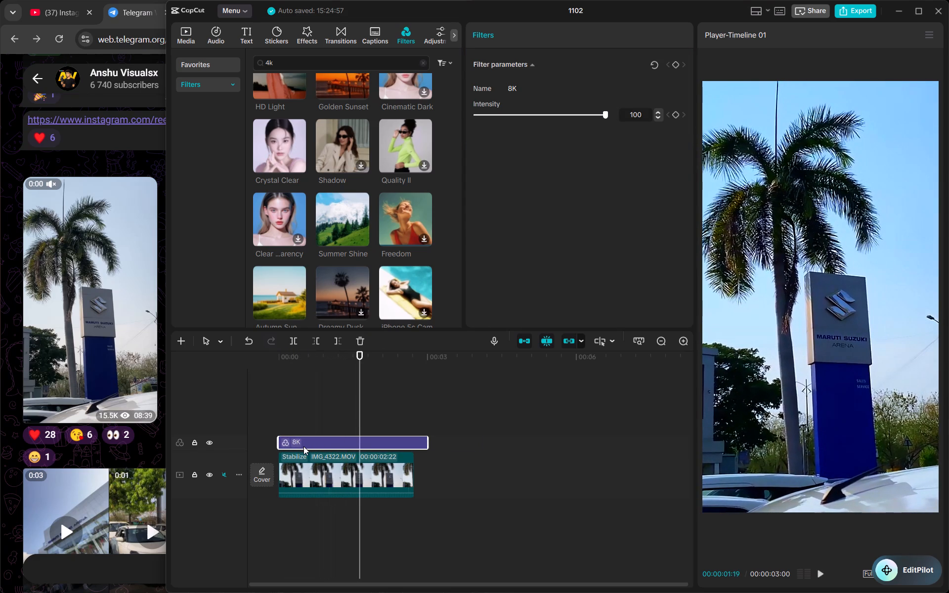
drag(430, 446, 419, 449)
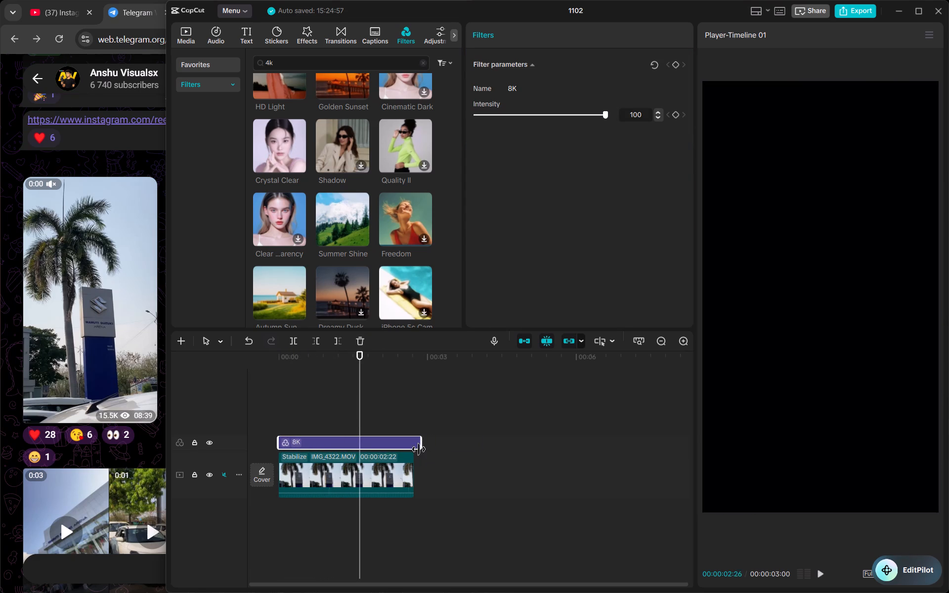
drag(419, 449, 416, 449)
Play the clip from its start to judge the 8K filter's look.
click(360, 413)
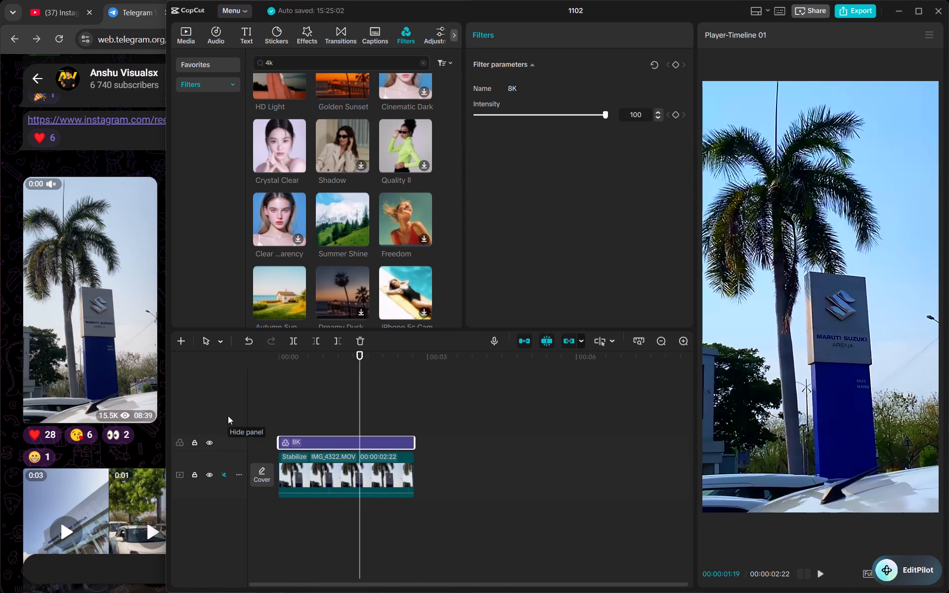
drag(361, 403, 347, 405)
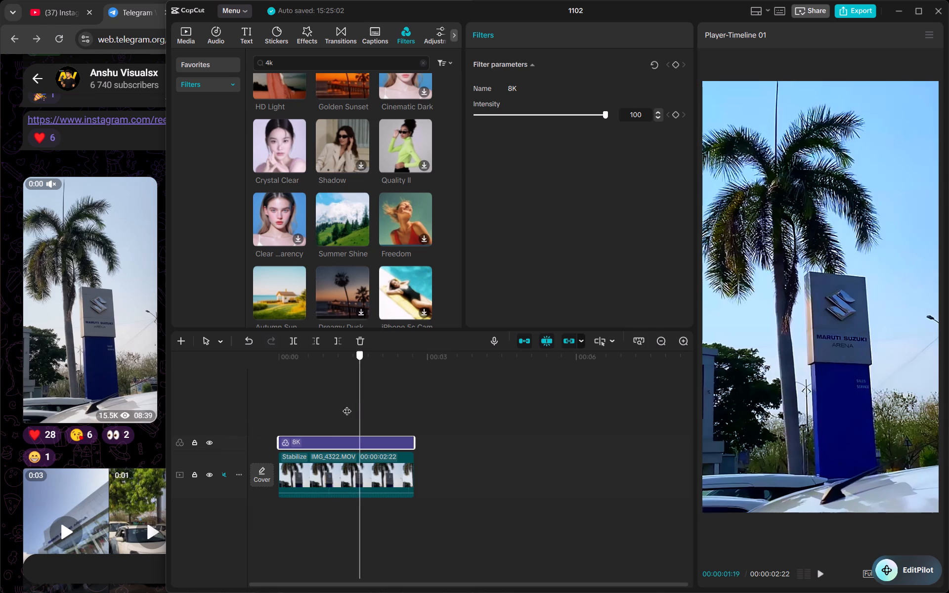
drag(347, 405, 239, 418)
key(space)
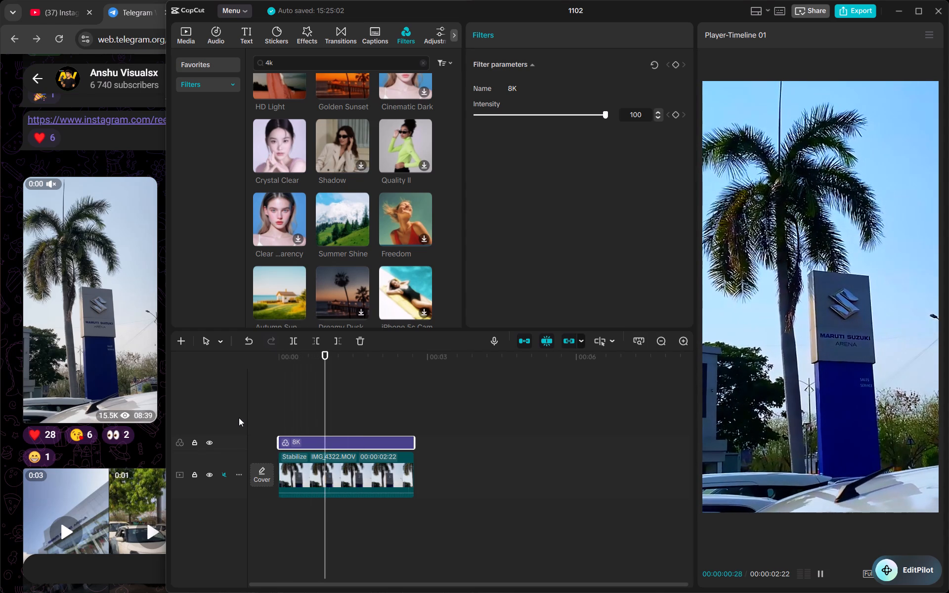
key(space)
Trim the IMG_4322 clip to end at 00:00:01:16, removing the rest of the footage.
click(341, 477)
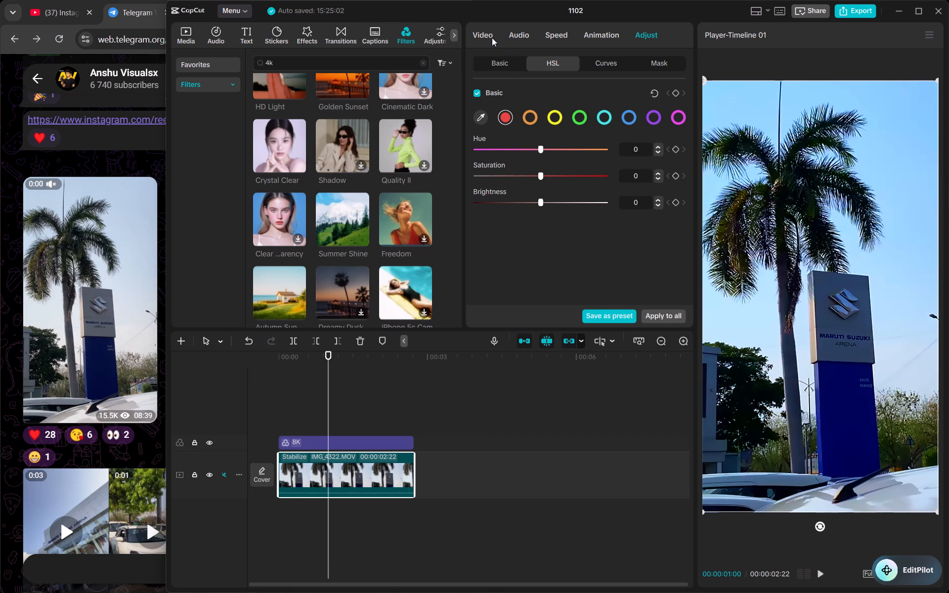
click(548, 37)
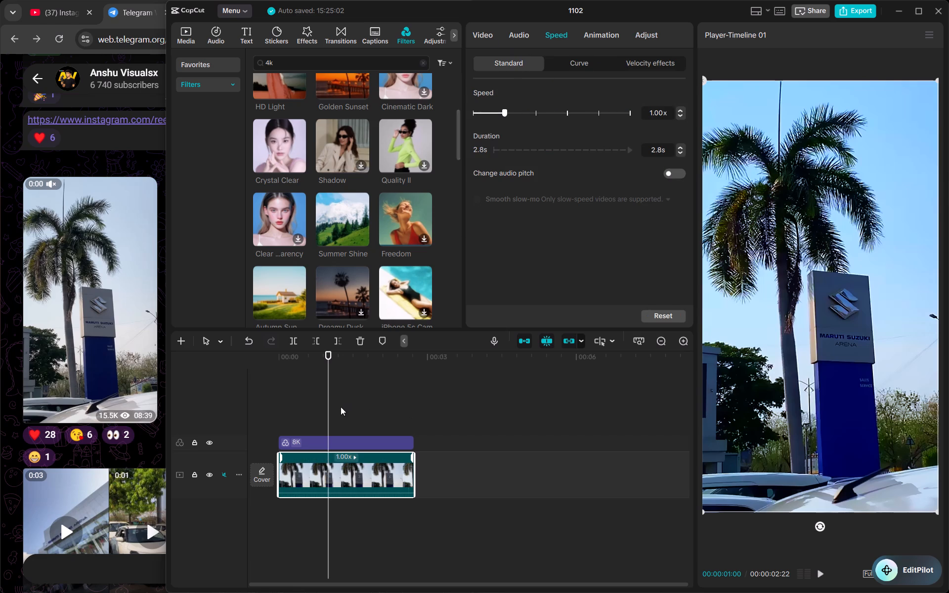
drag(332, 405, 354, 409)
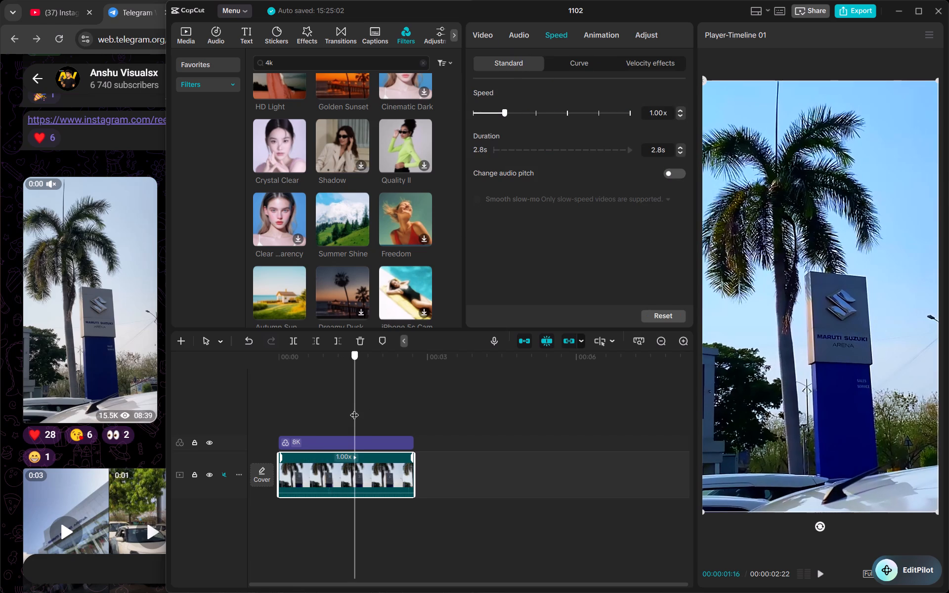
key(g)
key(BackSpace)
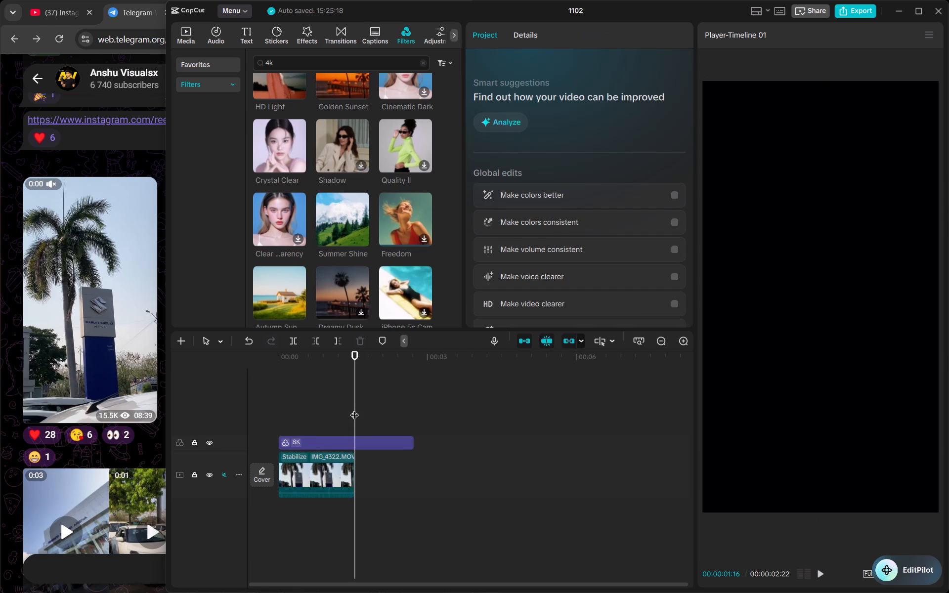
Play the trimmed clip from the start.
click(301, 355)
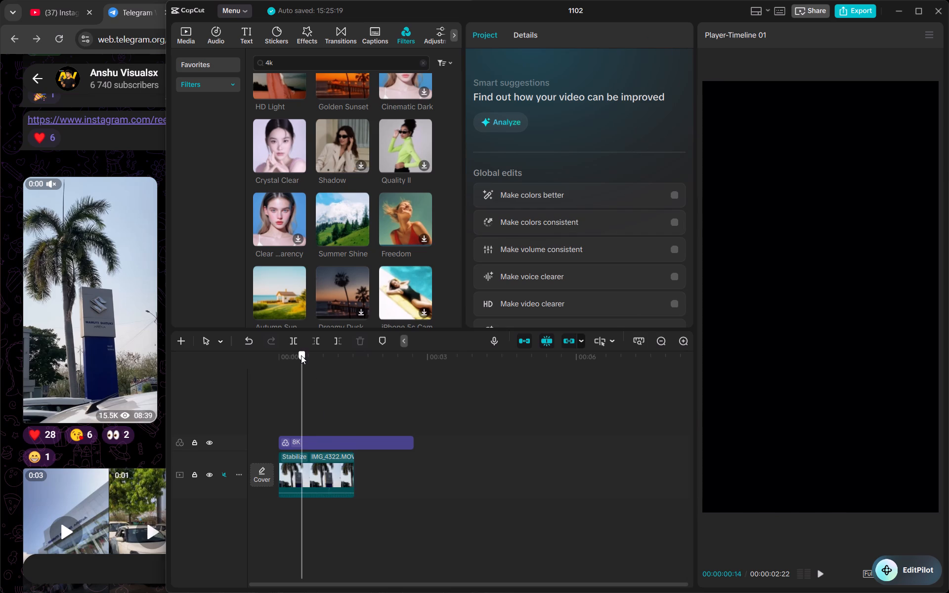
drag(301, 355, 195, 363)
key(space)
key(space)
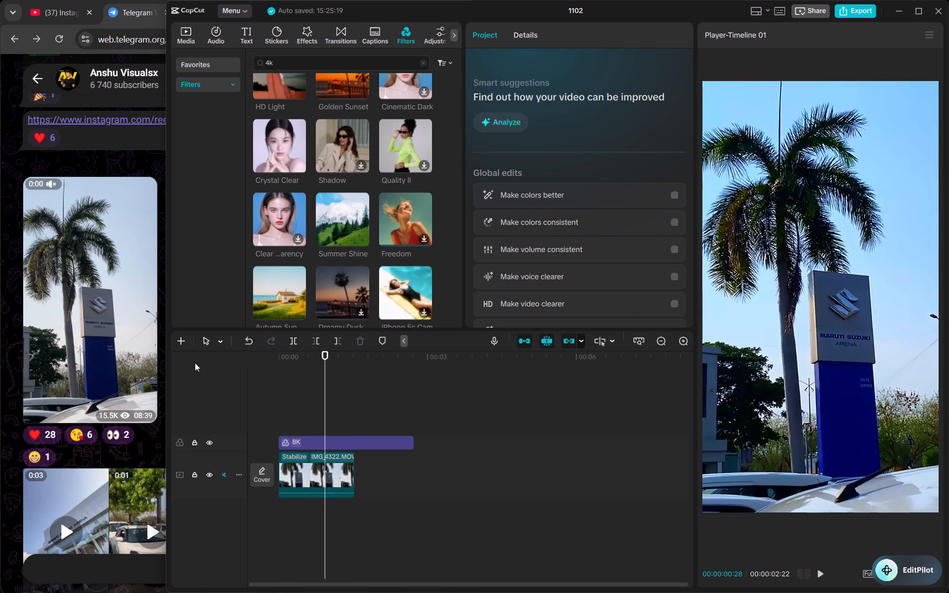
Apply a Custom speed curve to the trimmed clip and remove its three middle points, leaving only the endpoints.
click(328, 476)
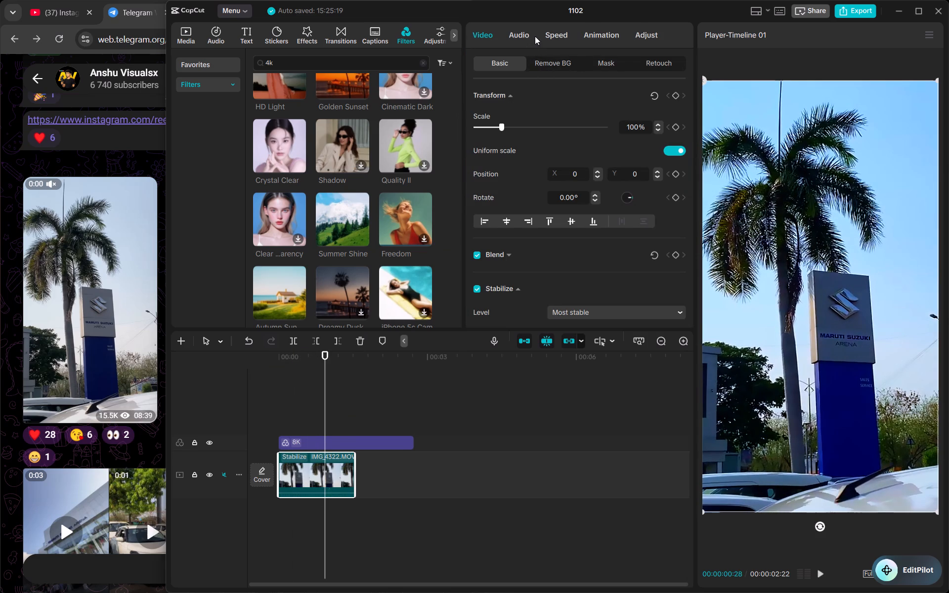
click(550, 38)
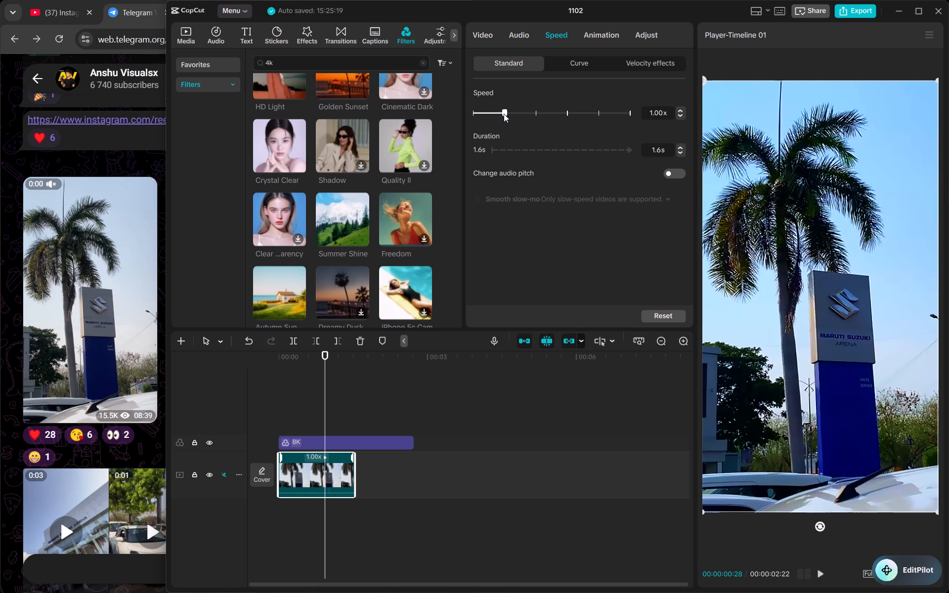
click(565, 64)
double_click(532, 118)
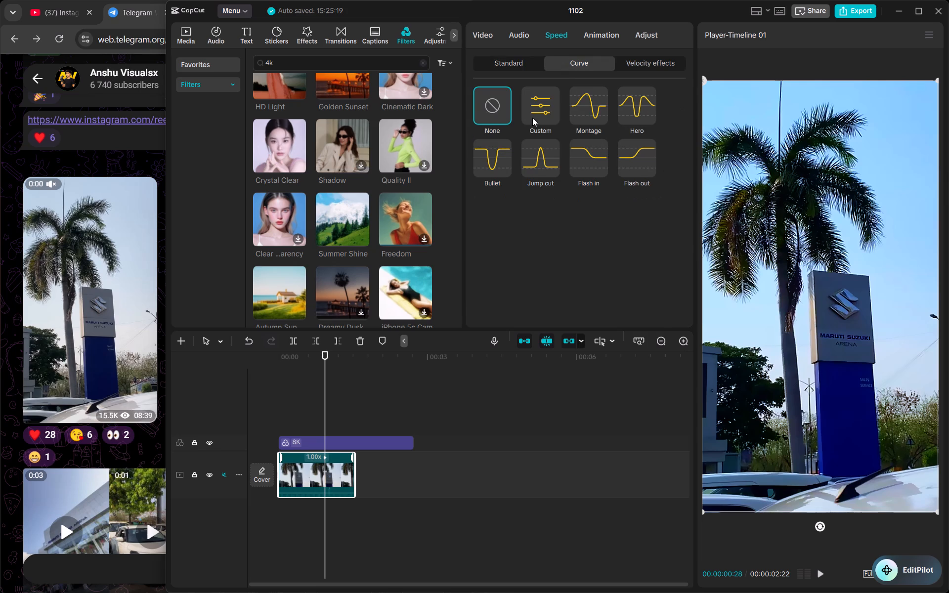
scroll(544, 273, down, 1)
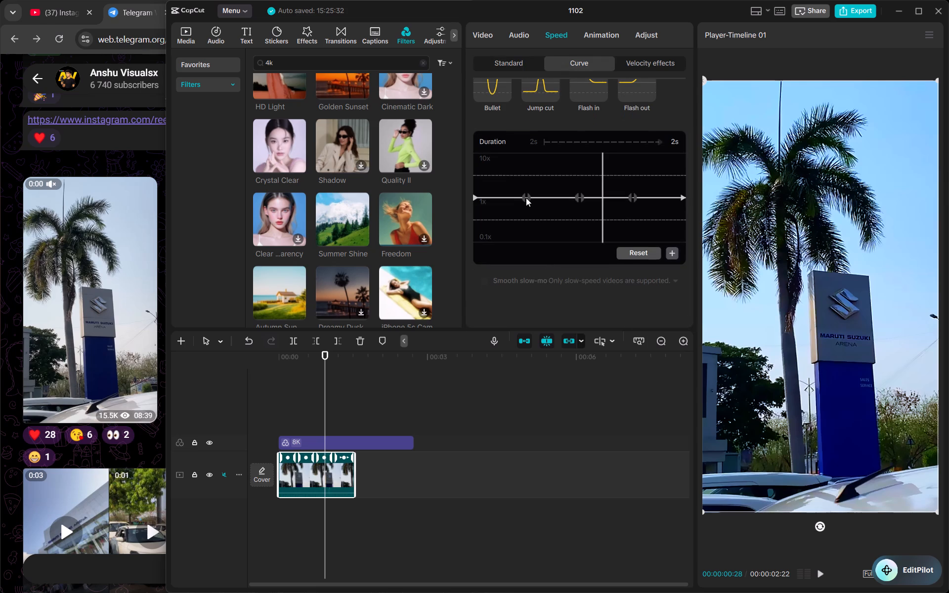
click(526, 198)
click(672, 257)
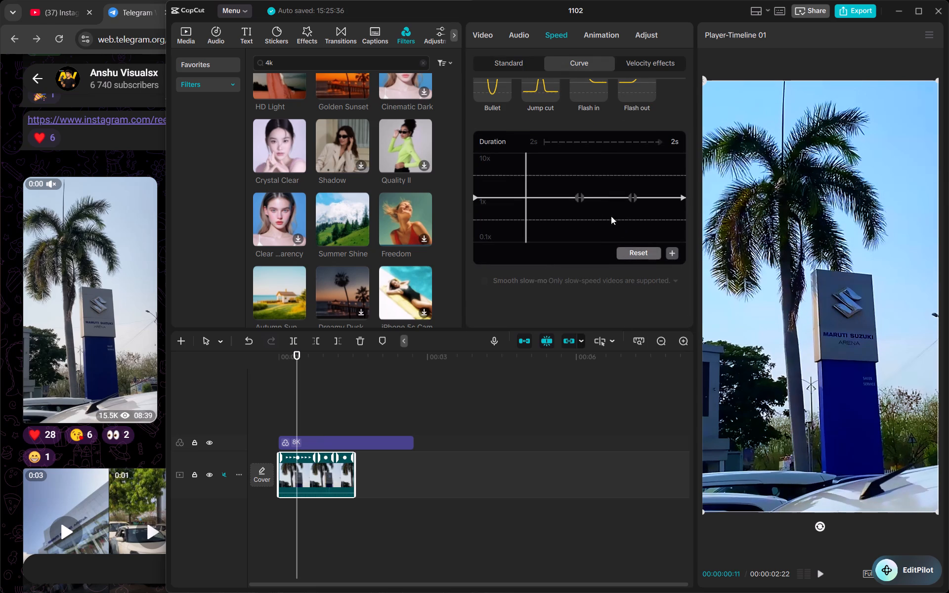
click(585, 202)
click(577, 199)
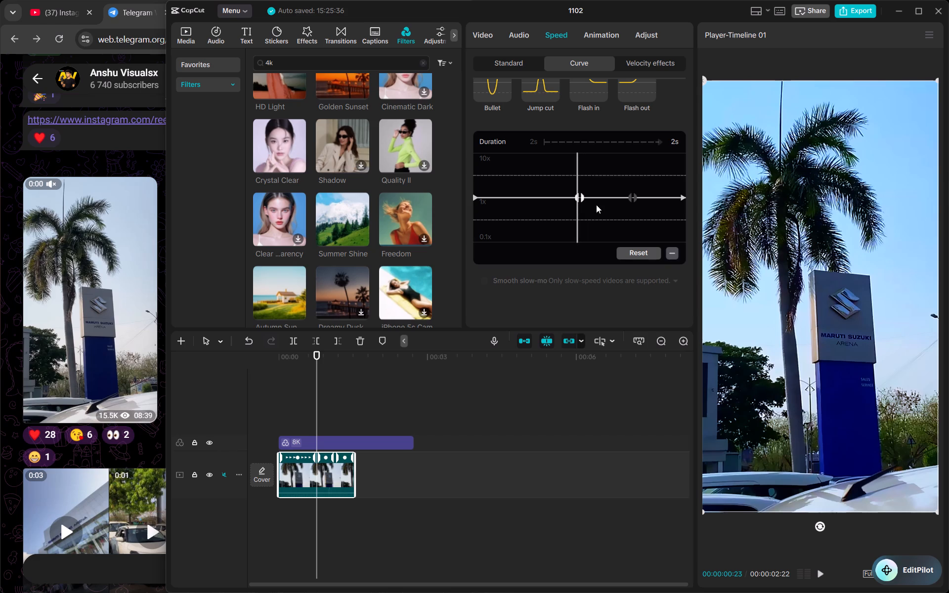
click(674, 255)
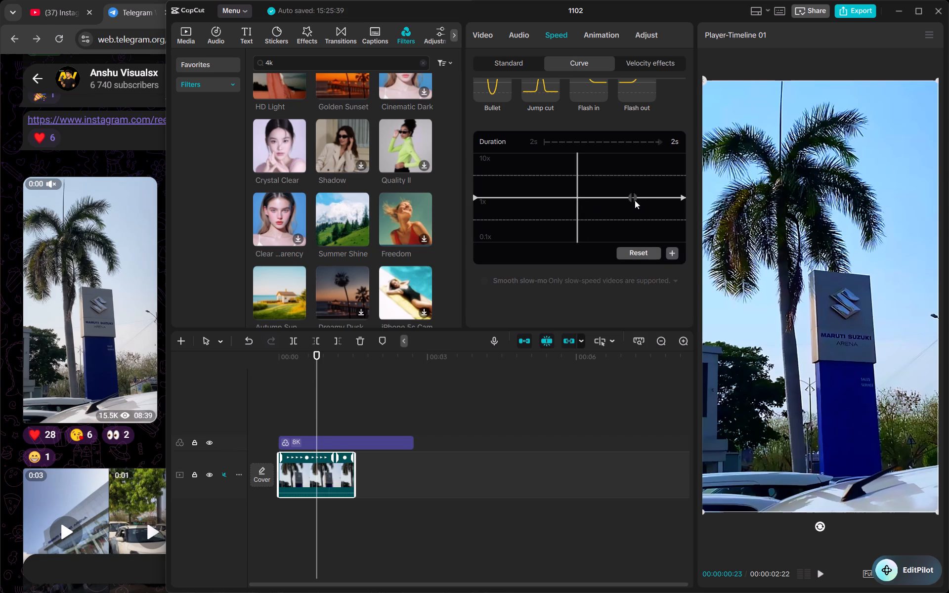
click(635, 200)
click(674, 251)
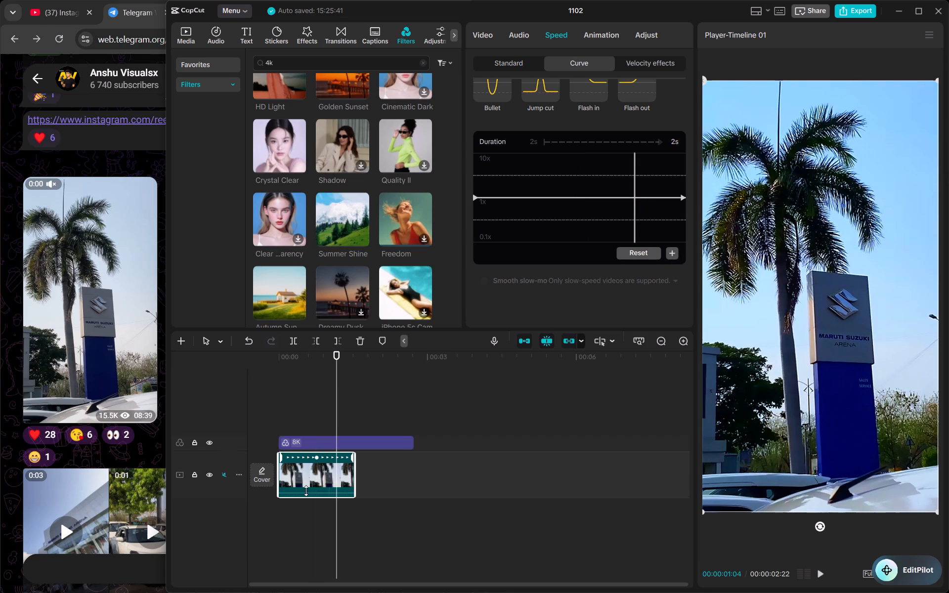
click(356, 523)
Play the clip with the custom speed curve from the start.
click(330, 480)
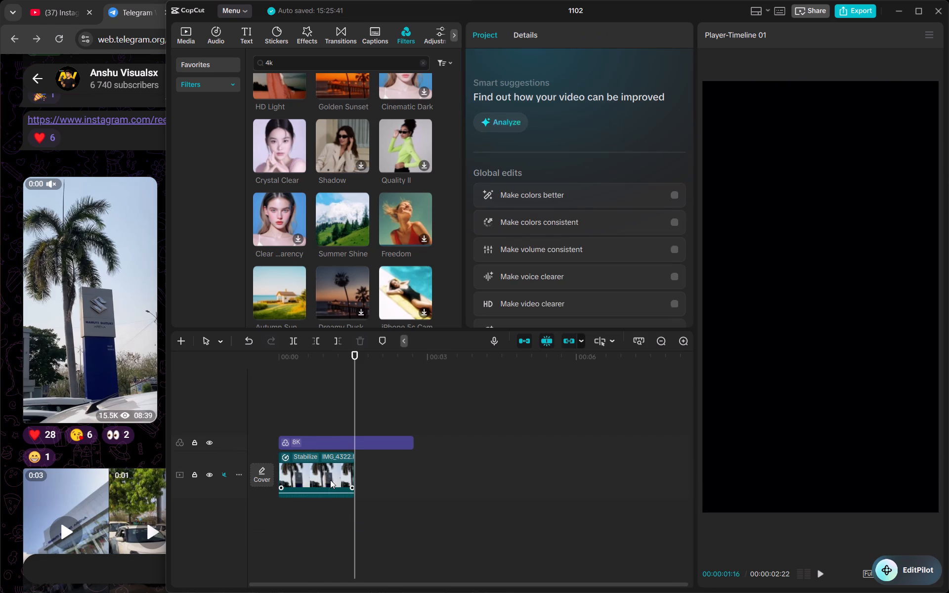
drag(355, 409, 252, 390)
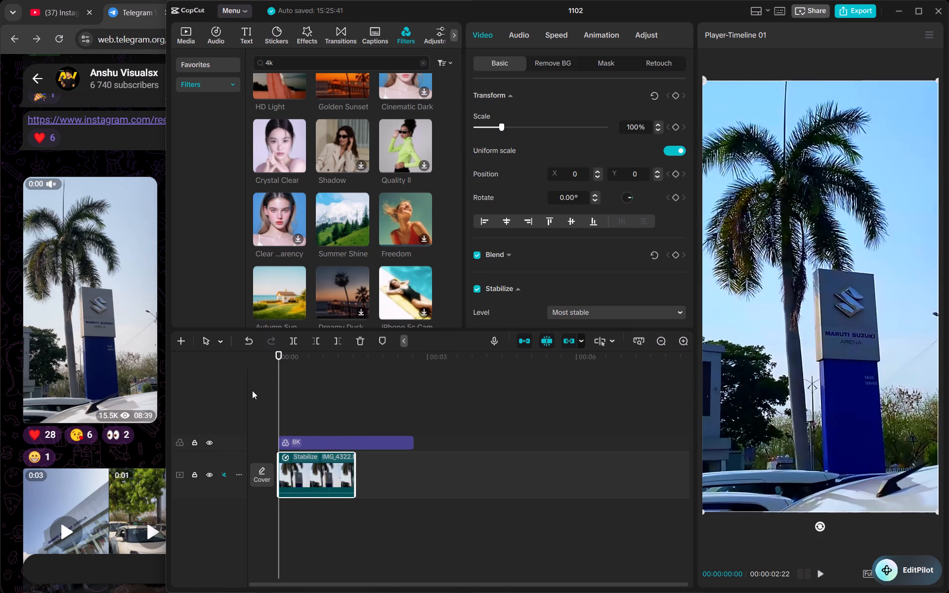
key(space)
key(space)
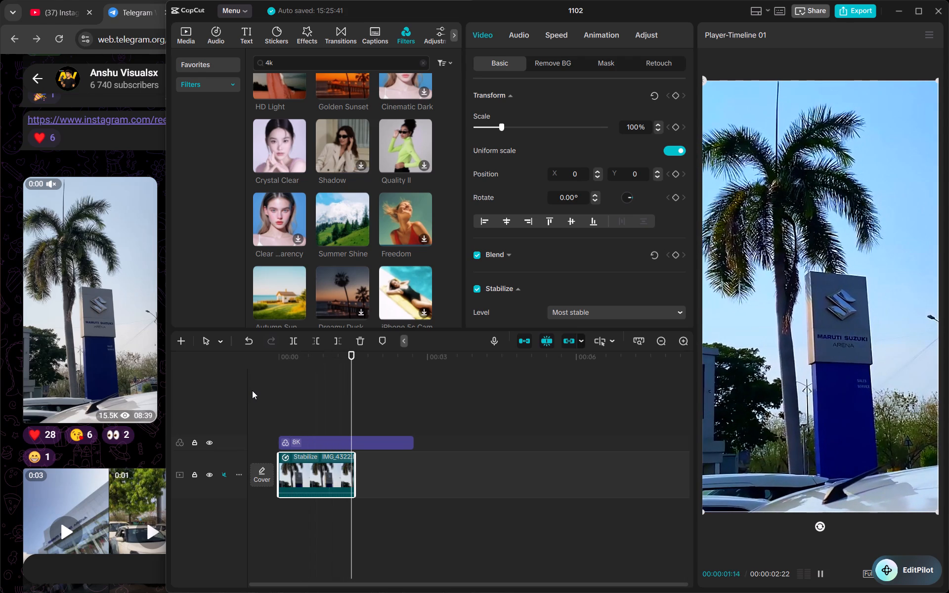
Copy the trimmed clip and paste the duplicate on a track above it, starting at 00:00:01:15.
click(289, 469)
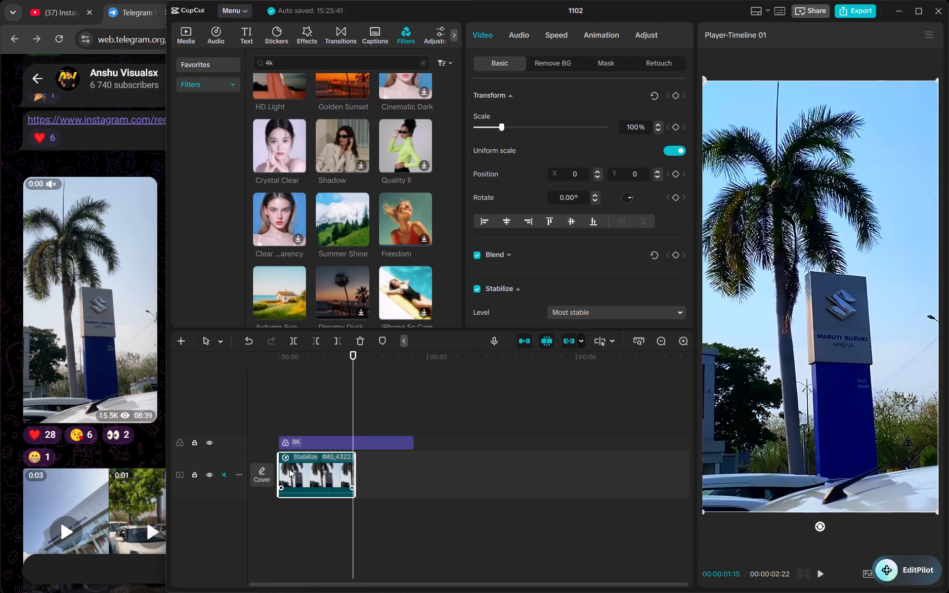
key(ctrl+c)
key(ctrl+v)
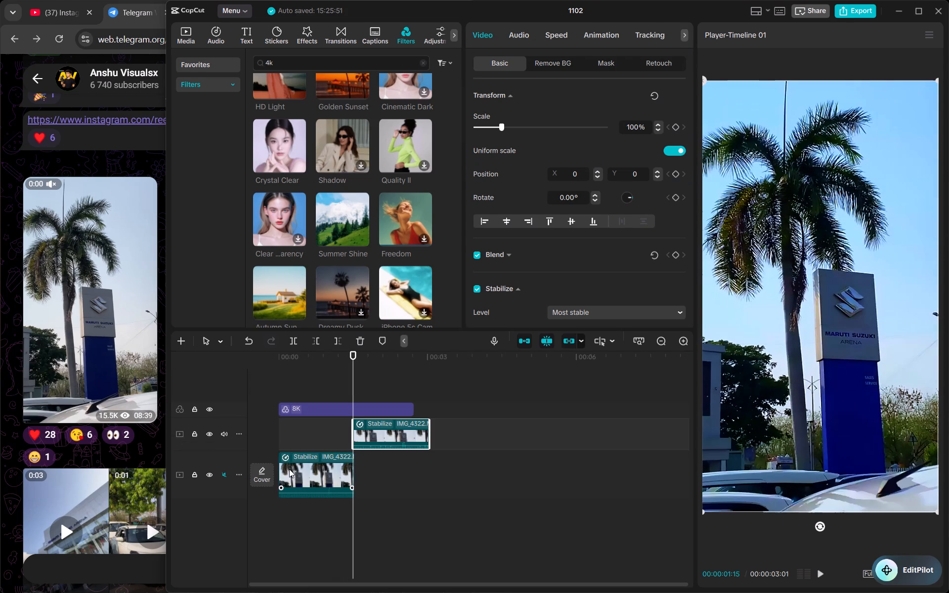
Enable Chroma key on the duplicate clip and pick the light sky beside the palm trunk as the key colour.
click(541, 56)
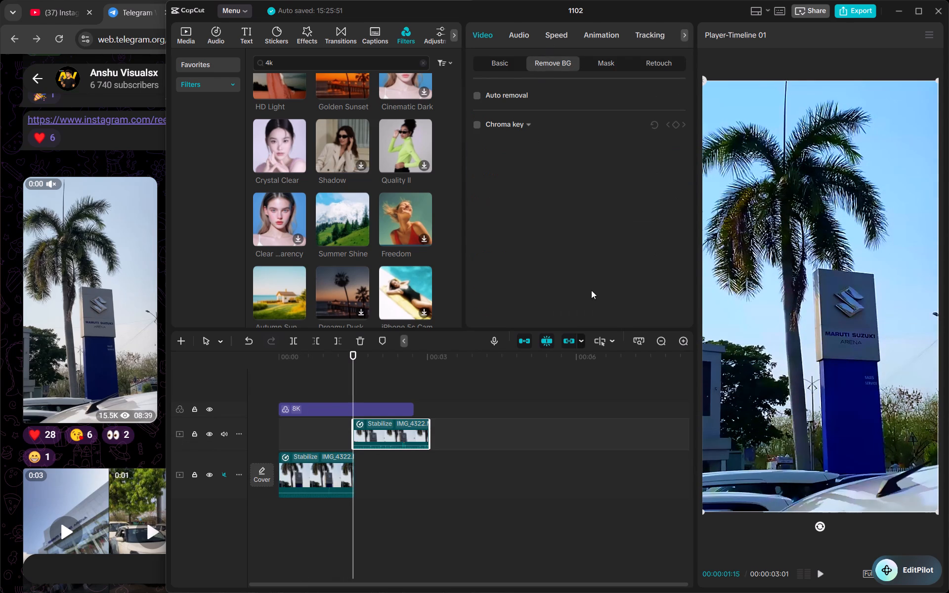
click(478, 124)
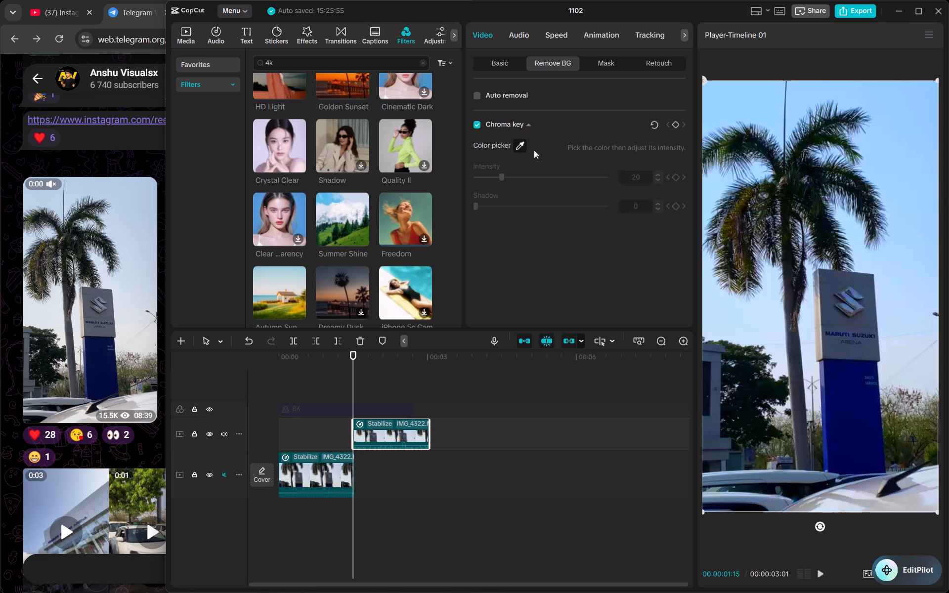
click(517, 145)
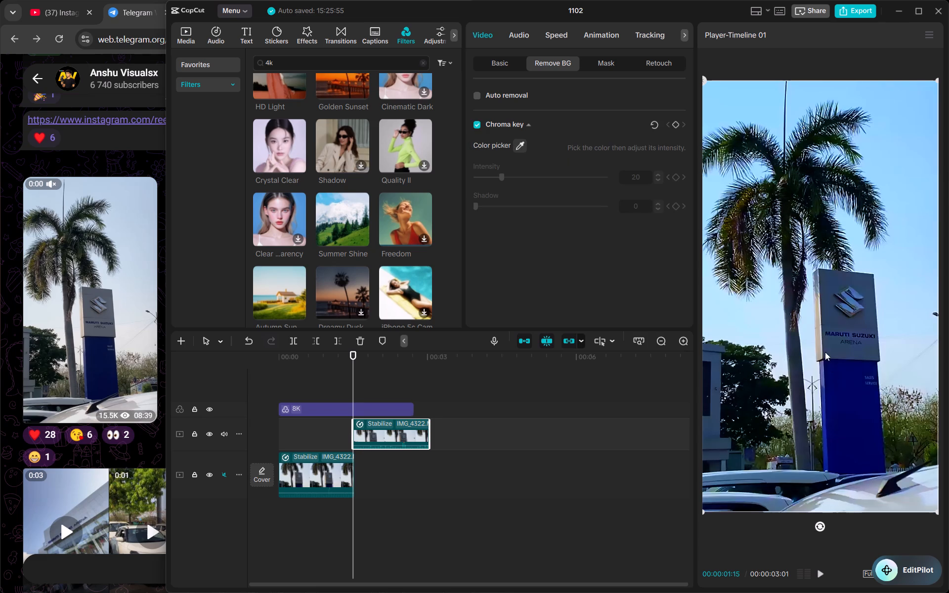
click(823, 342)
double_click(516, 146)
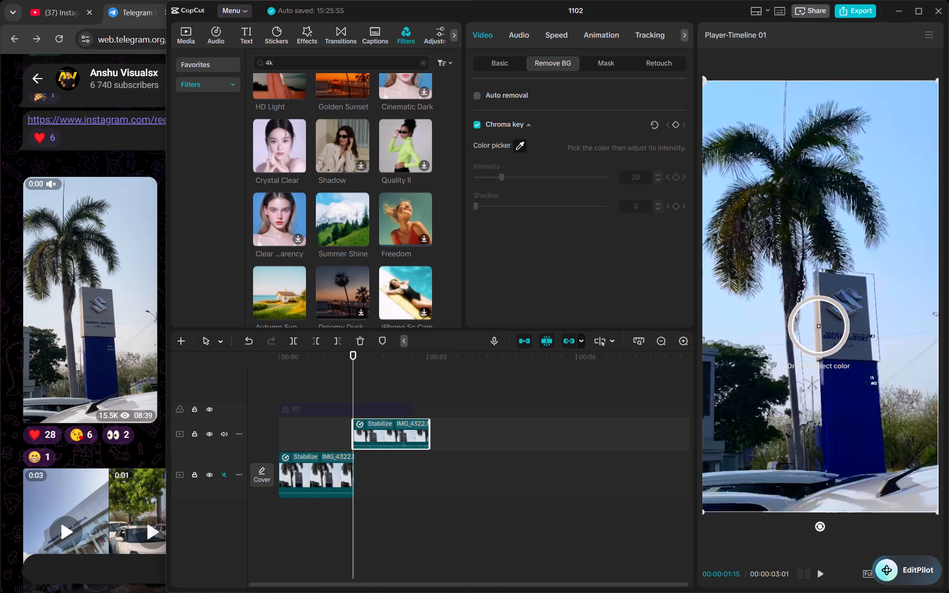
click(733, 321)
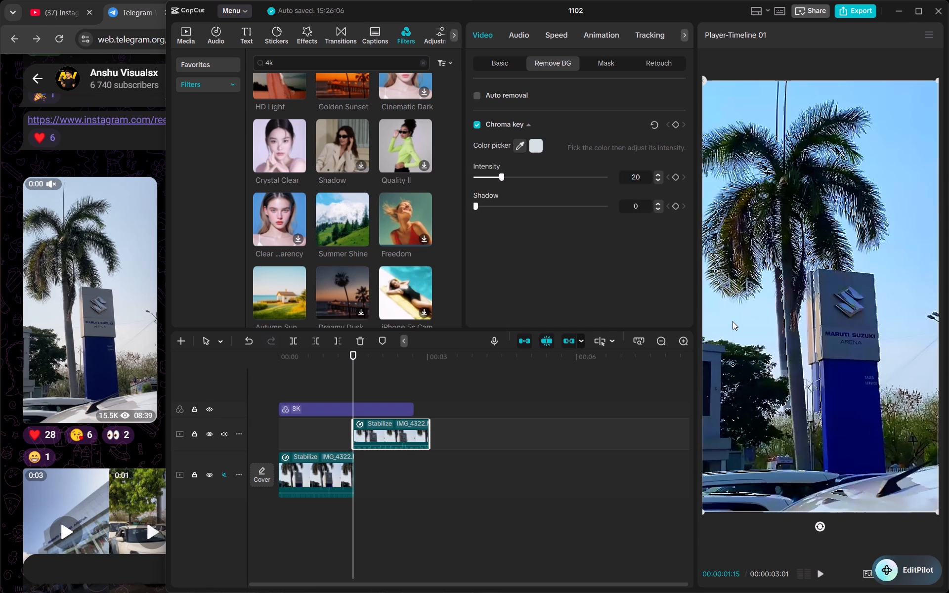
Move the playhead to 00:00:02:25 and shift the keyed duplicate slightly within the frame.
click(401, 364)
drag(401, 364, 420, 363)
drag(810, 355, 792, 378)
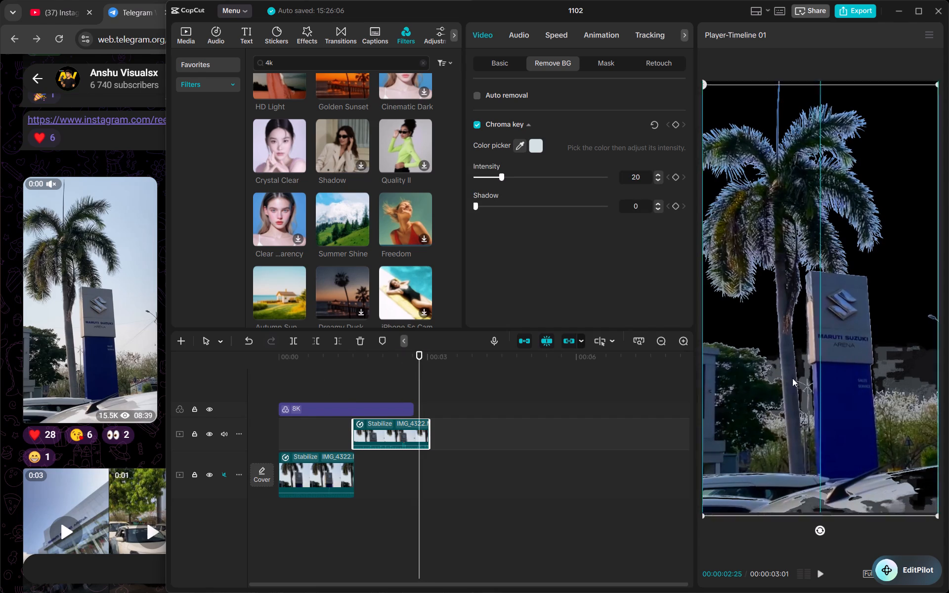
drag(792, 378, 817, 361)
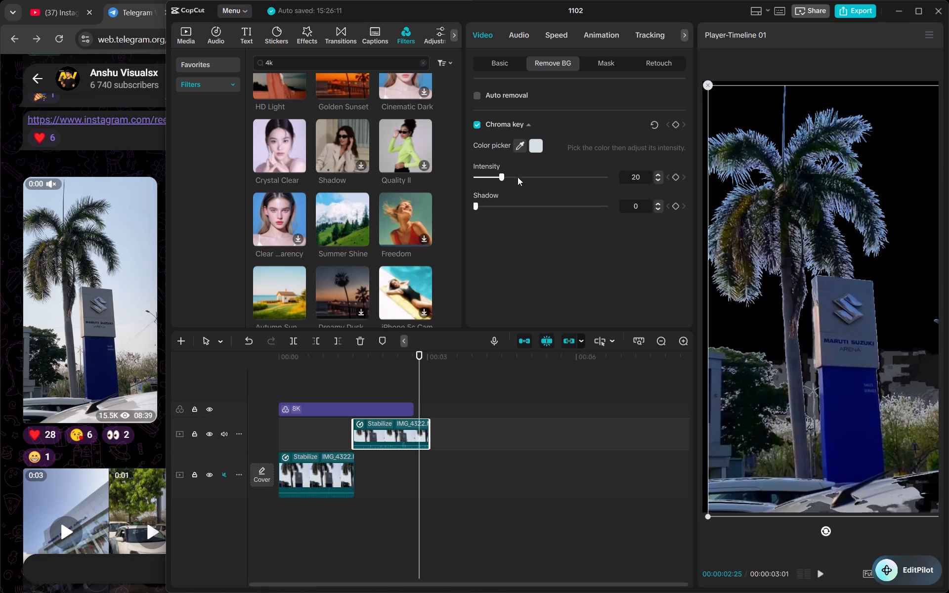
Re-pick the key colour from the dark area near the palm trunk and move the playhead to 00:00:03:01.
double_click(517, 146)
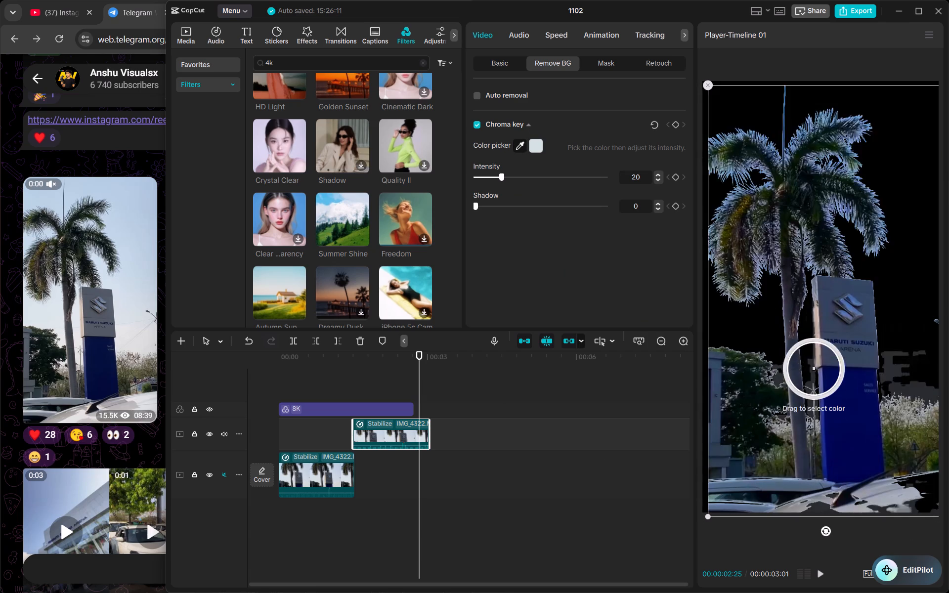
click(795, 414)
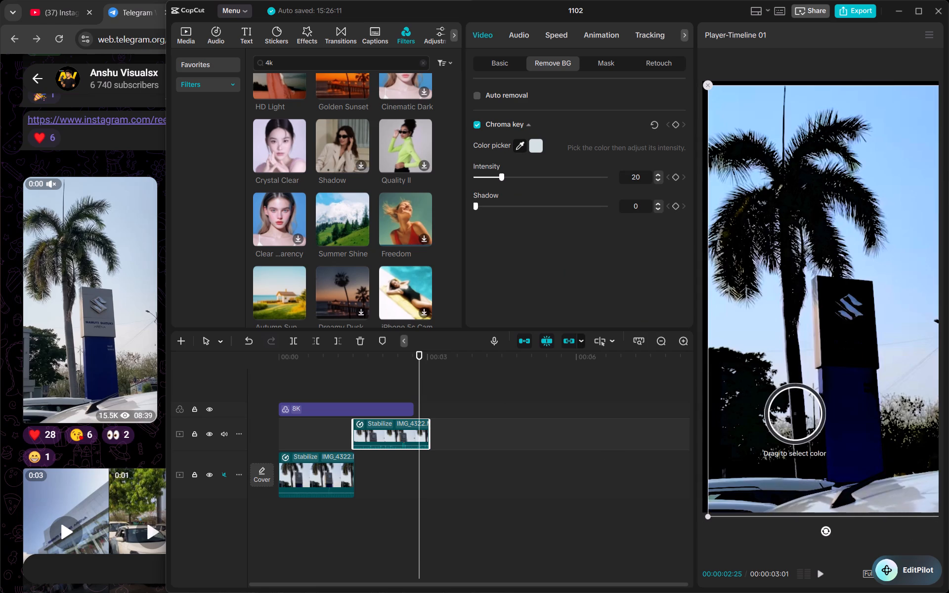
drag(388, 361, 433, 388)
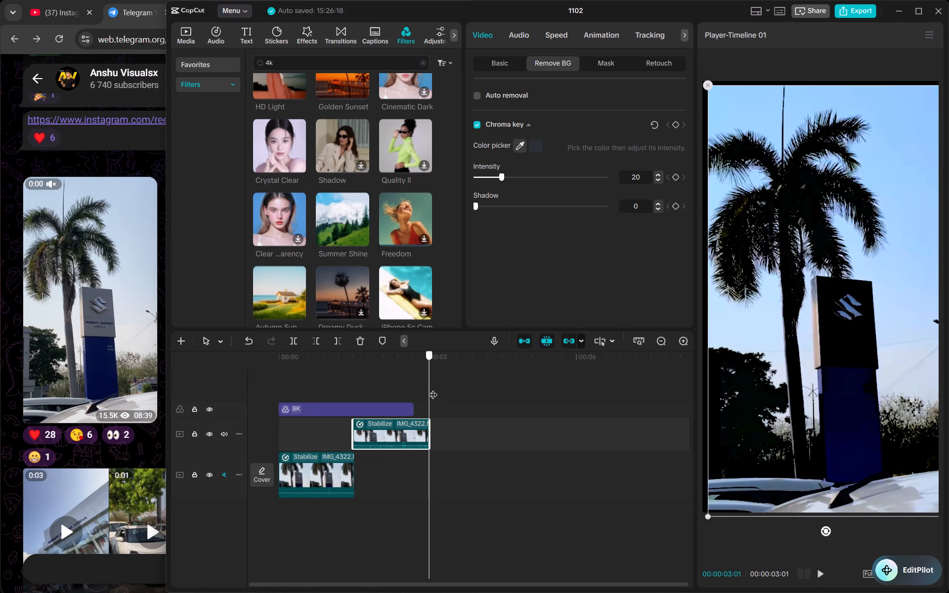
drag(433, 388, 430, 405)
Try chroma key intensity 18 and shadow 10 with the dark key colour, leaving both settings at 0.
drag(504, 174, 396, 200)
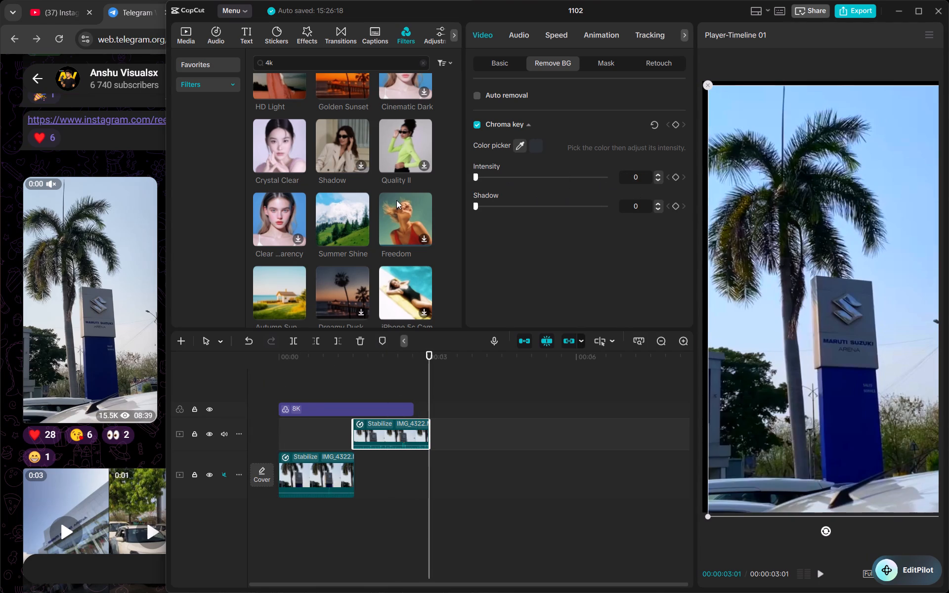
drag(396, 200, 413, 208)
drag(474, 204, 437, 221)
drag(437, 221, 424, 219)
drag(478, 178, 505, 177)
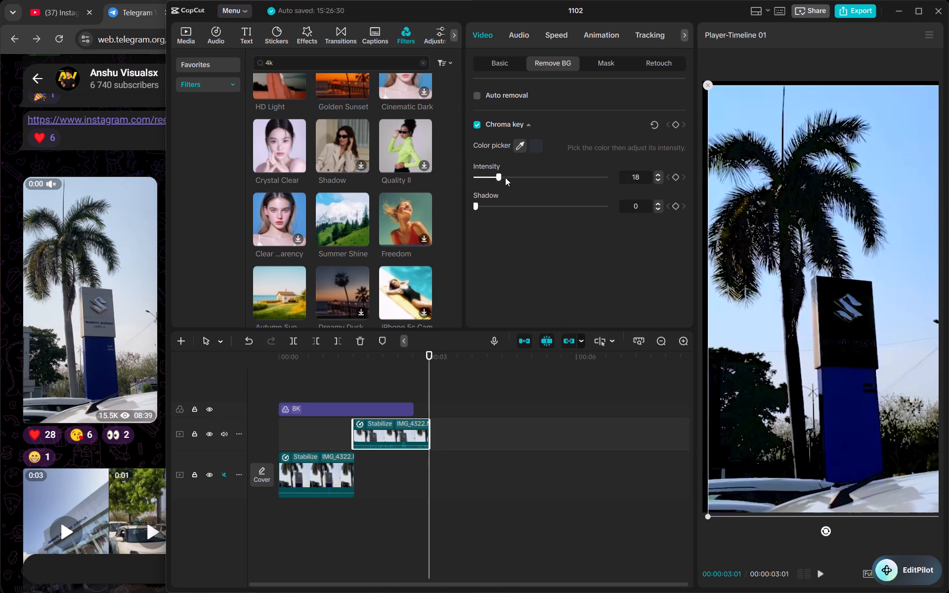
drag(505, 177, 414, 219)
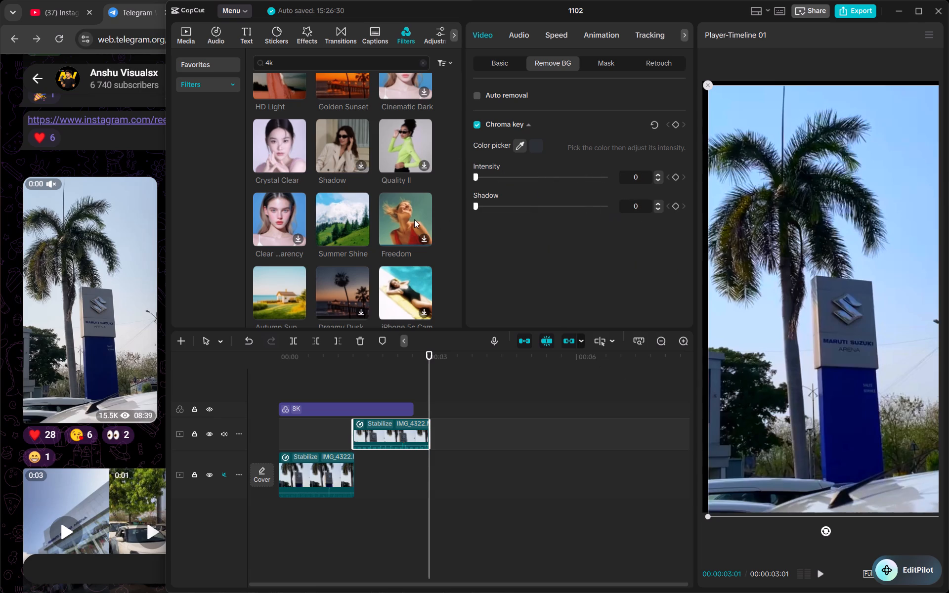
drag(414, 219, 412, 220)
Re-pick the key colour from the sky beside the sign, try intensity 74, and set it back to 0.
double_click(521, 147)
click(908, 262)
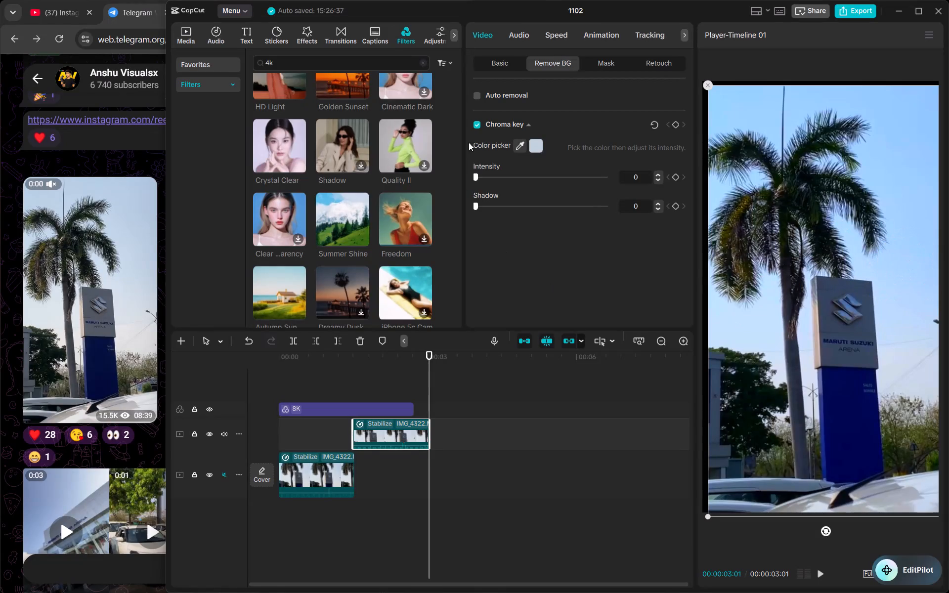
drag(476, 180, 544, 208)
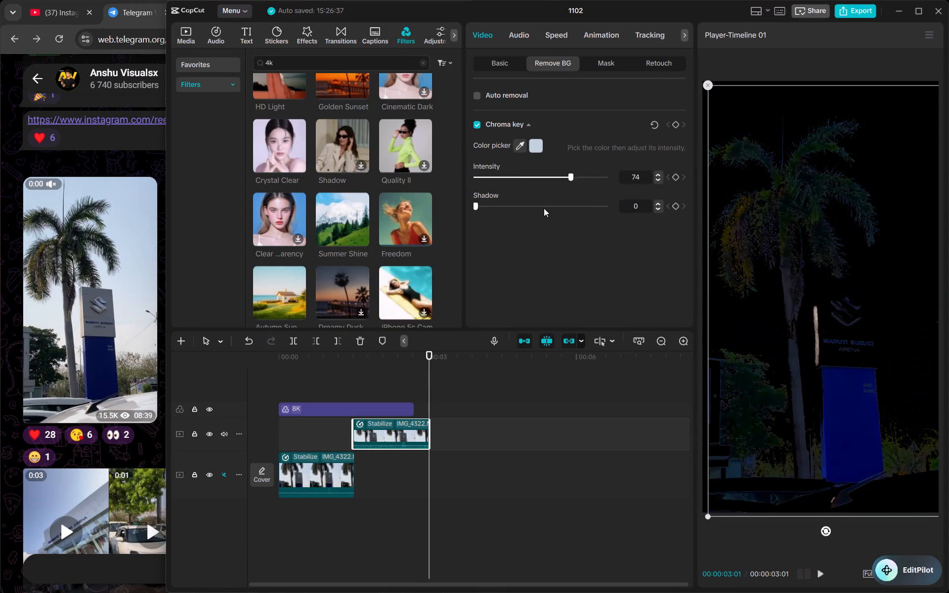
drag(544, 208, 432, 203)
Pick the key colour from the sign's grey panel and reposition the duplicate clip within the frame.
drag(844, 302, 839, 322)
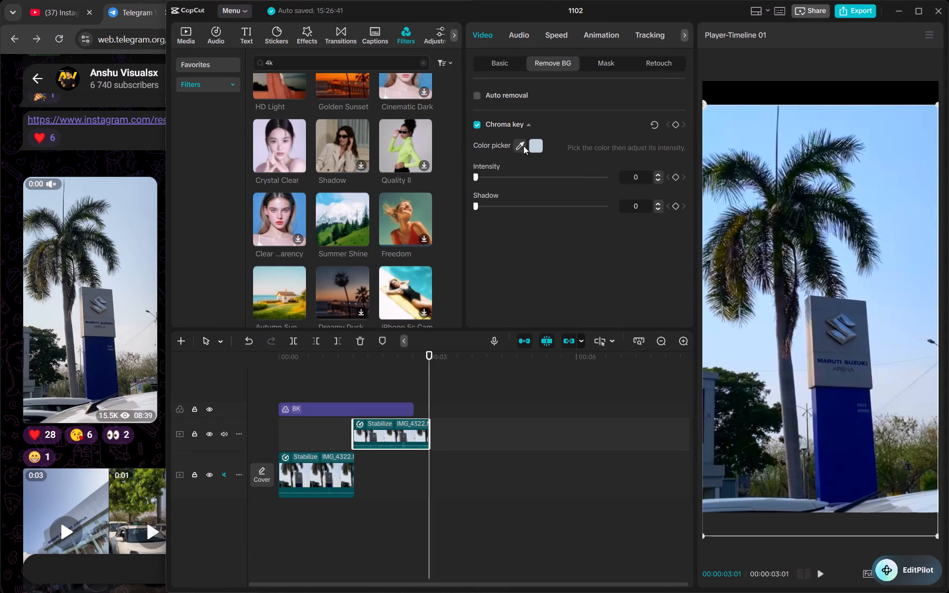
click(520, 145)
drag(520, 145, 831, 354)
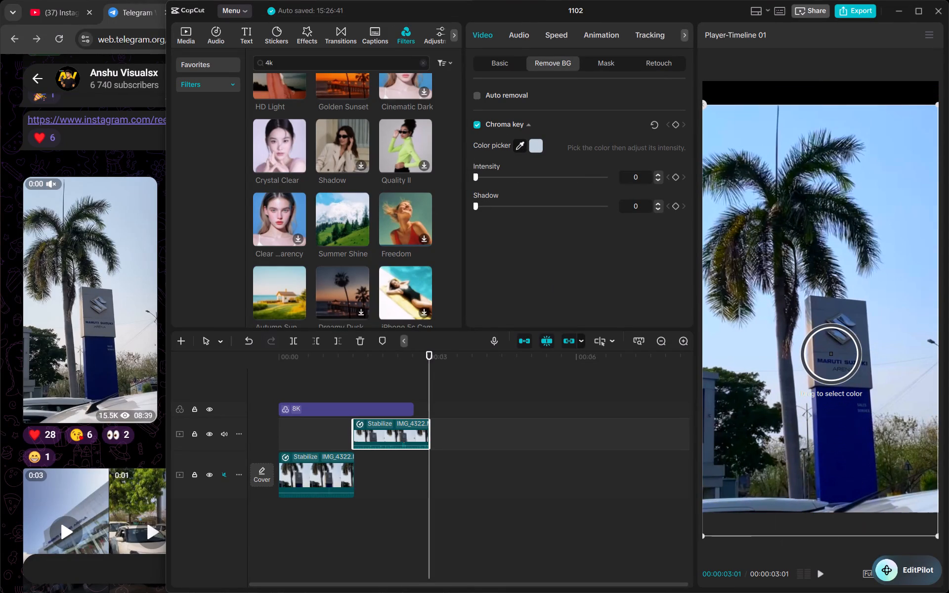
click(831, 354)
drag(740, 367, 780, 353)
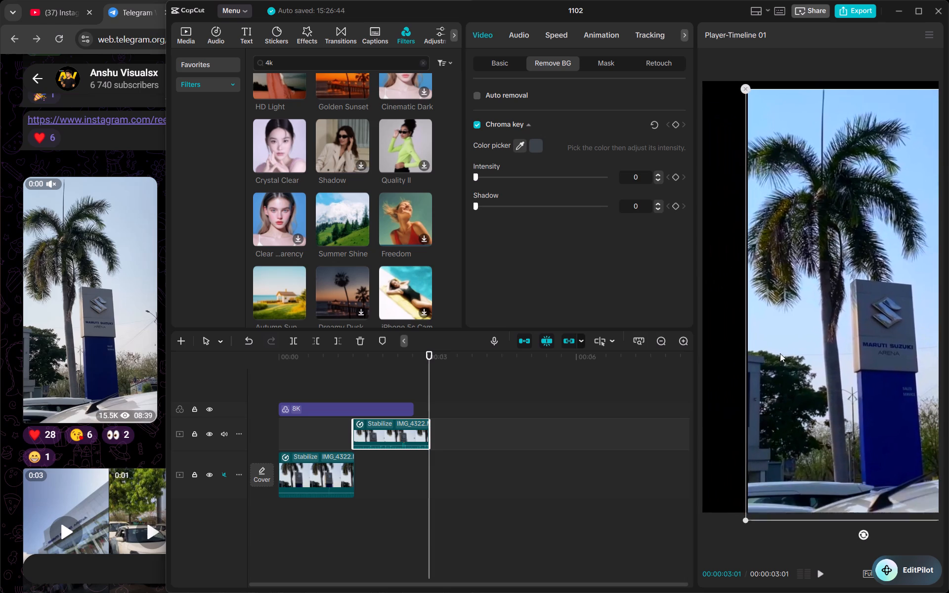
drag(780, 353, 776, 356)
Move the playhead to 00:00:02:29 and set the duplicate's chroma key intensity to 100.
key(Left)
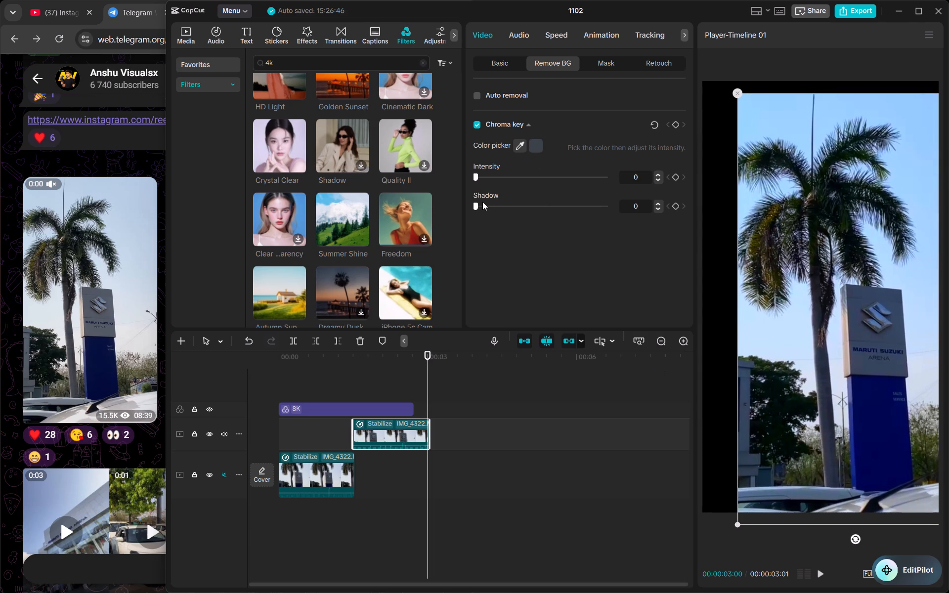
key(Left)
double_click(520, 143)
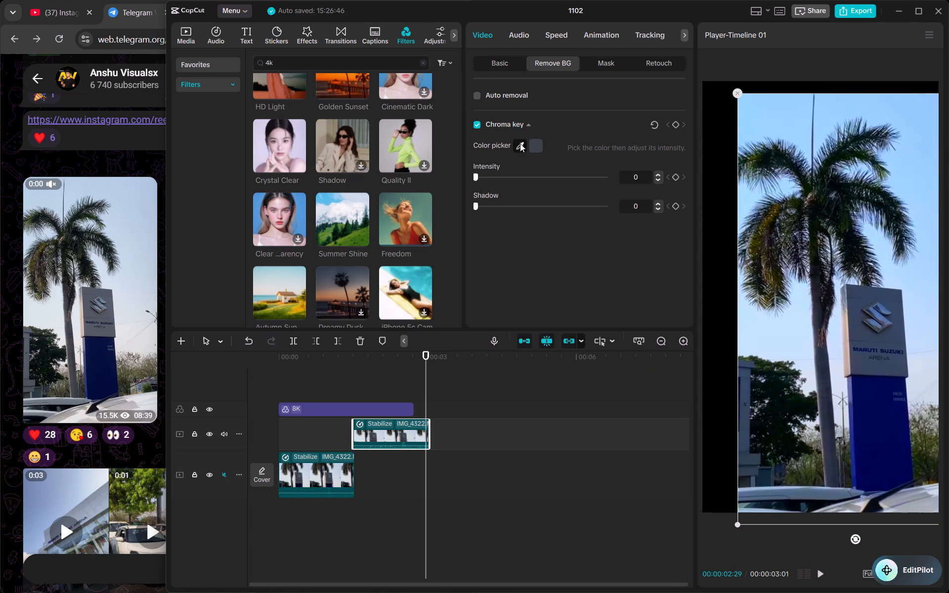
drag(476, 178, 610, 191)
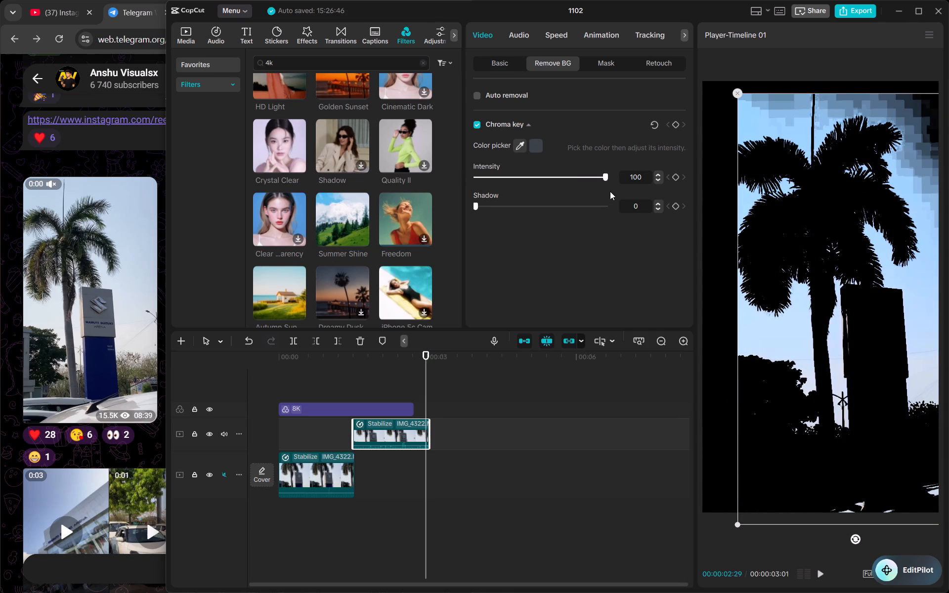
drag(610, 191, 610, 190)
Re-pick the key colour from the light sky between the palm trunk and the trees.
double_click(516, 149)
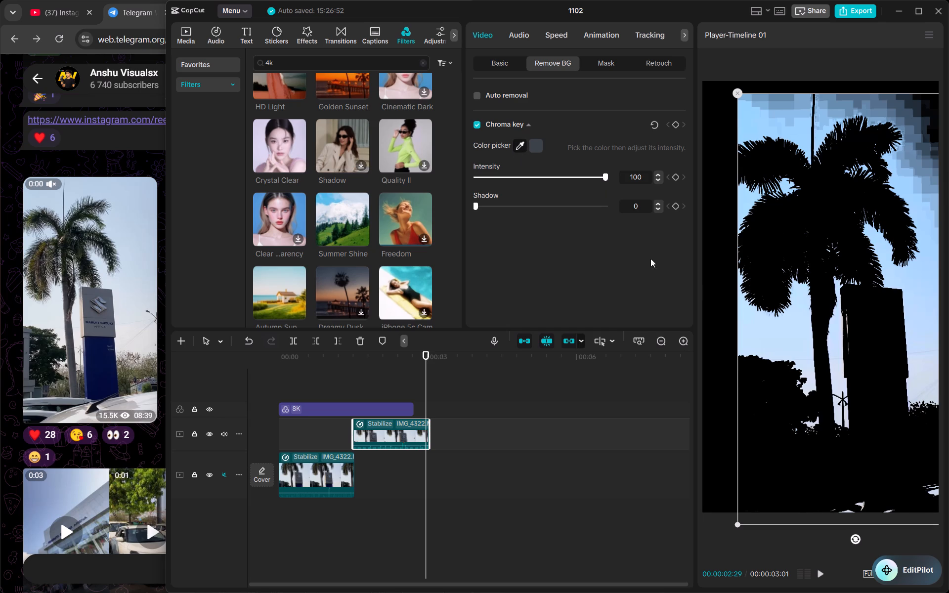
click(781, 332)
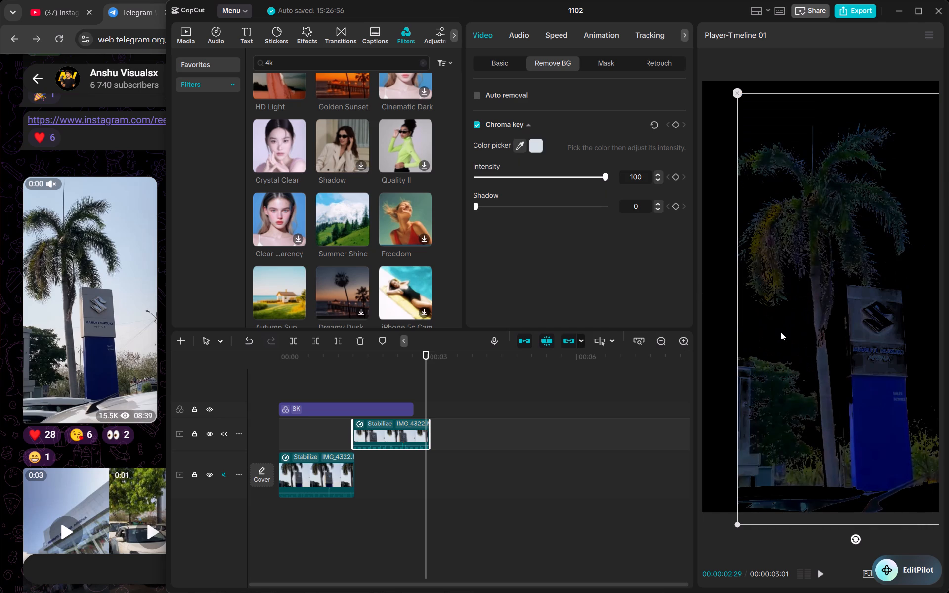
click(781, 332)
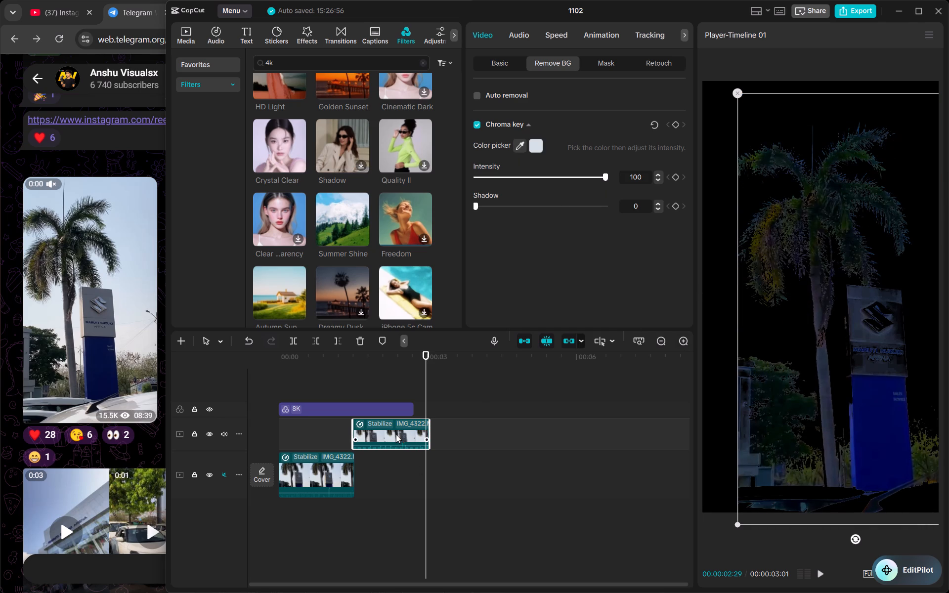
Delete the chroma-keyed duplicate clip from the upper track.
click(396, 434)
key(BackSpace)
Create a freeze frame from the main clip at 00:00:00:01 and shorten it to about half a second.
drag(413, 393, 238, 376)
key(Right)
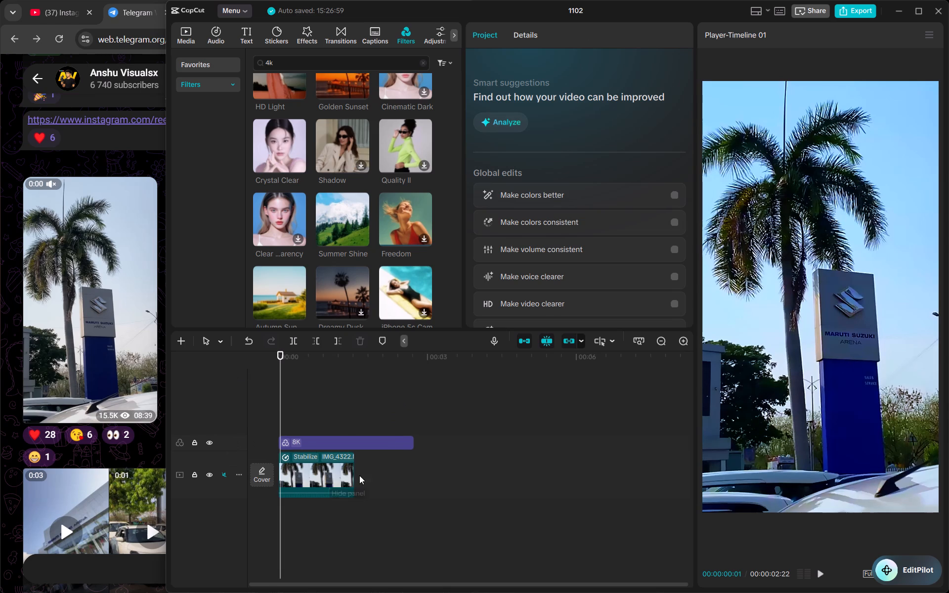
click(331, 466)
right_click(331, 466)
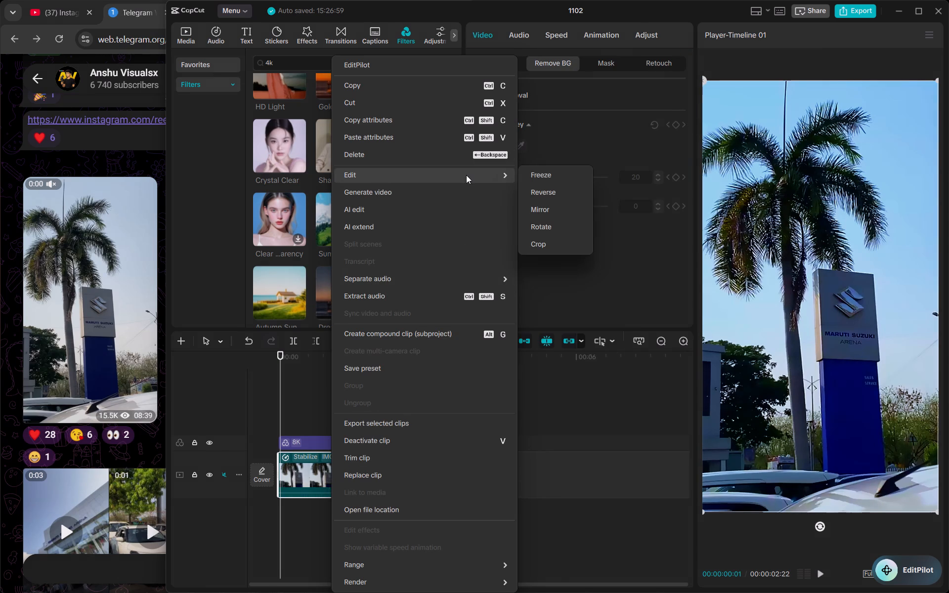
click(552, 178)
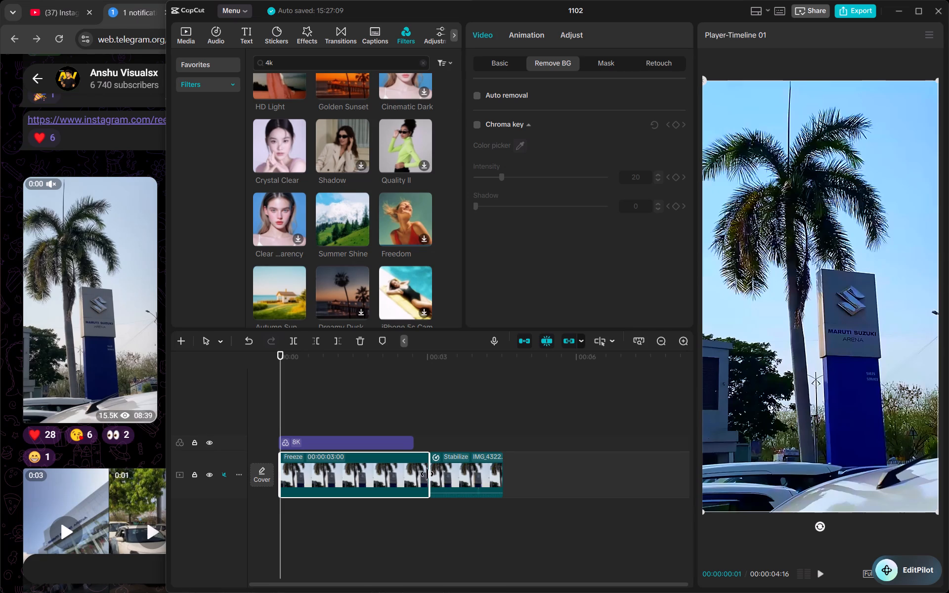
drag(428, 474, 307, 482)
Move the freeze frame off the main track onto its own track above the main clip, aligned with the timeline start.
drag(292, 473, 292, 461)
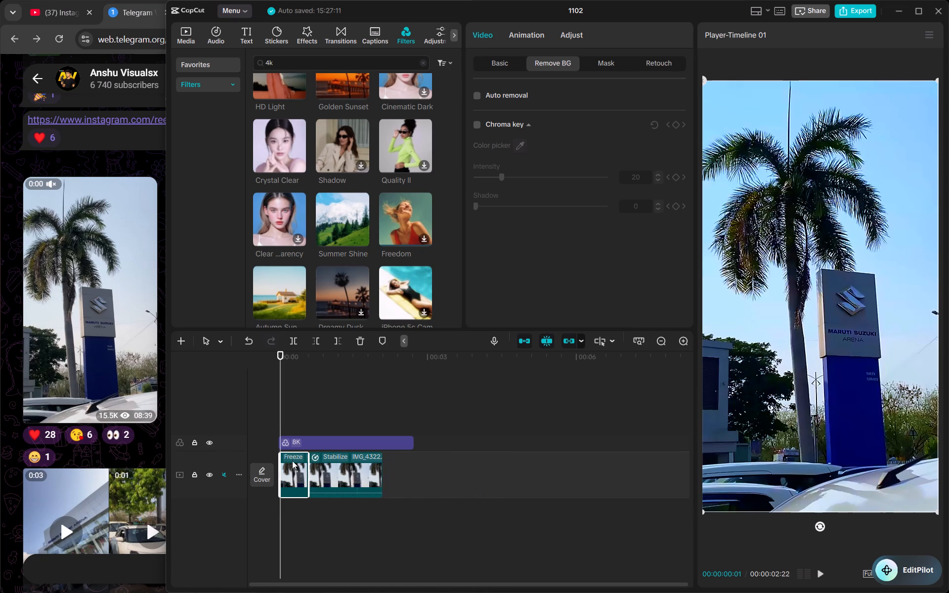
drag(292, 461, 301, 454)
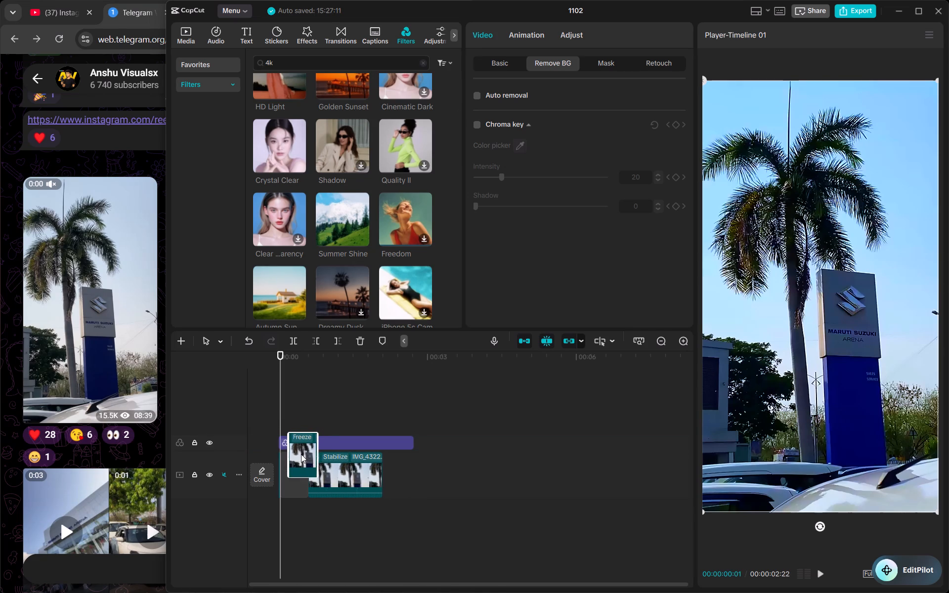
drag(301, 454, 325, 452)
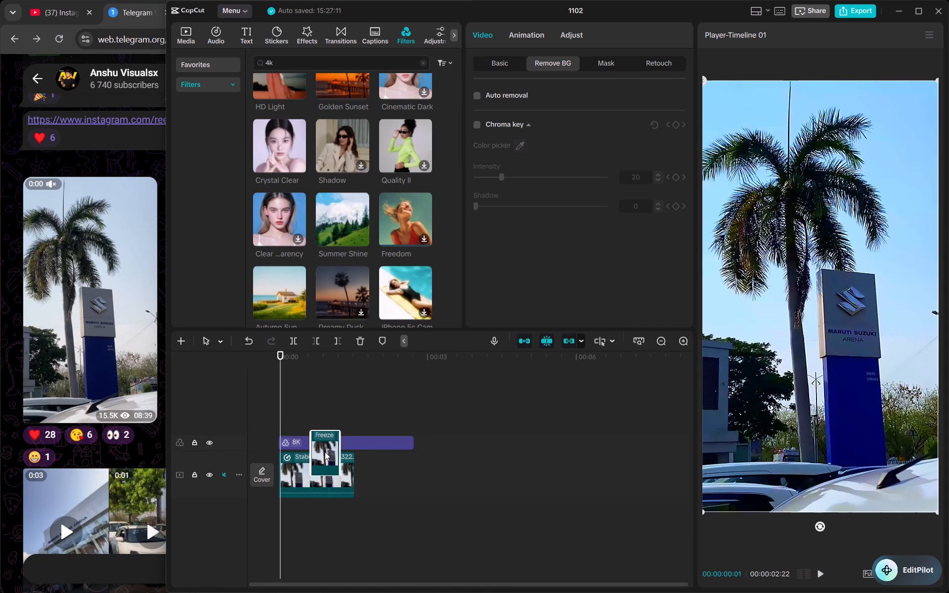
drag(325, 452, 278, 452)
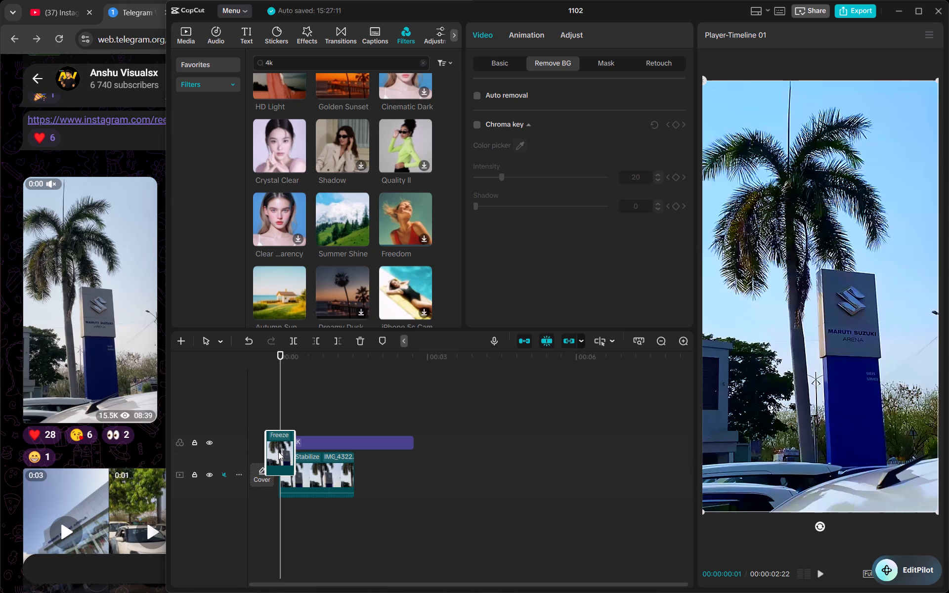
drag(278, 452, 284, 451)
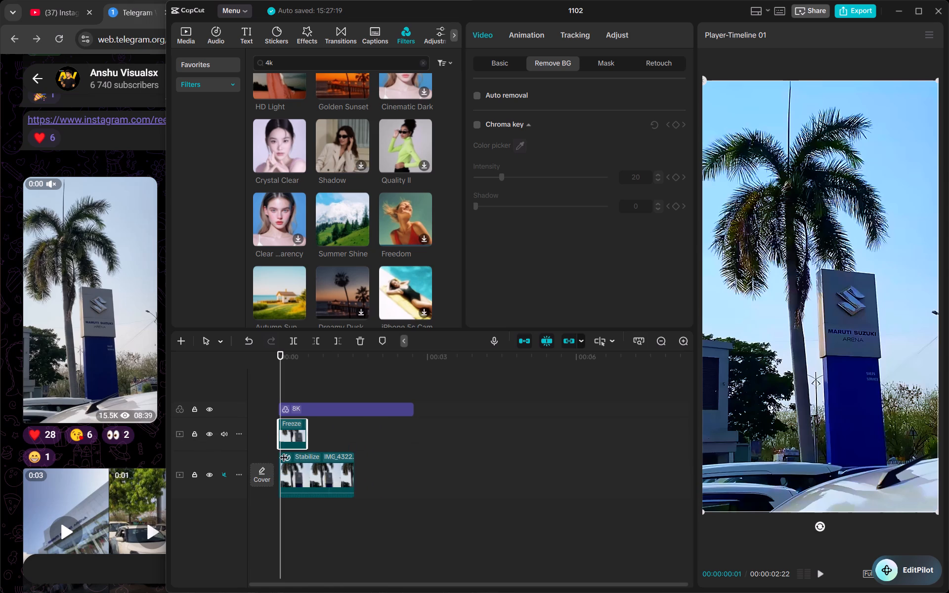
Extend the freeze frame's end to the main clip's end and trim its start to about half a second in.
drag(306, 431, 355, 436)
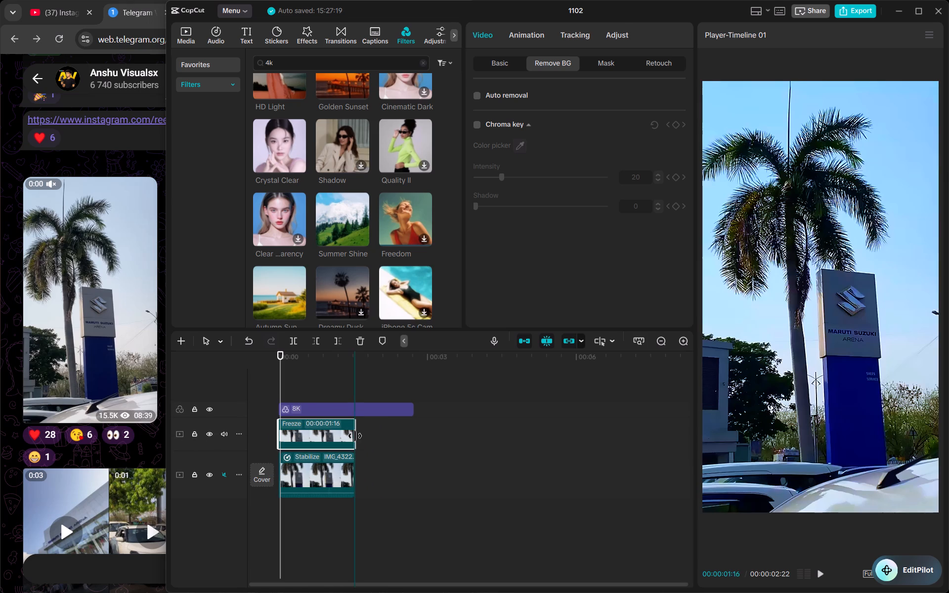
drag(279, 434, 306, 435)
click(324, 437)
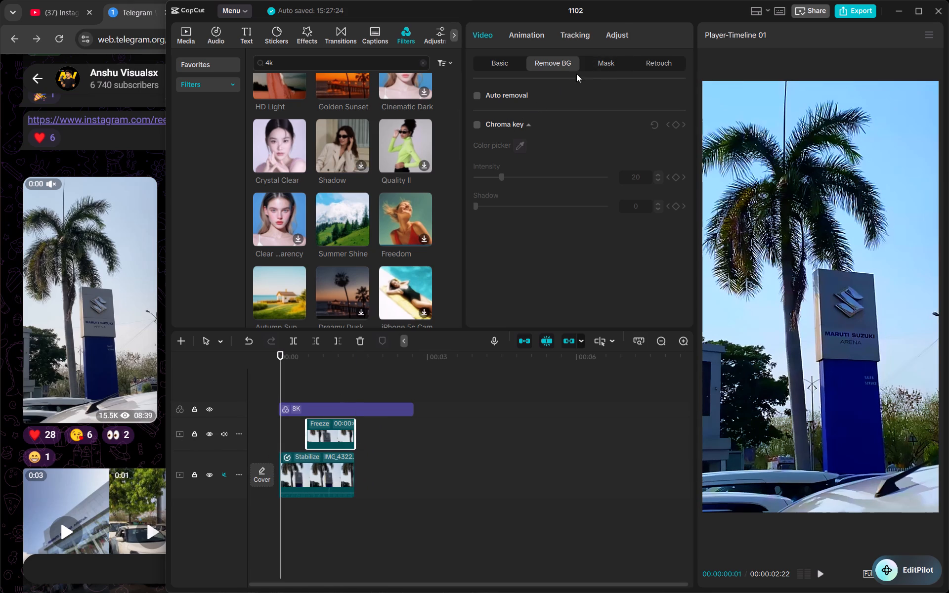
Turn on chroma key for the freeze-frame clip.
click(478, 127)
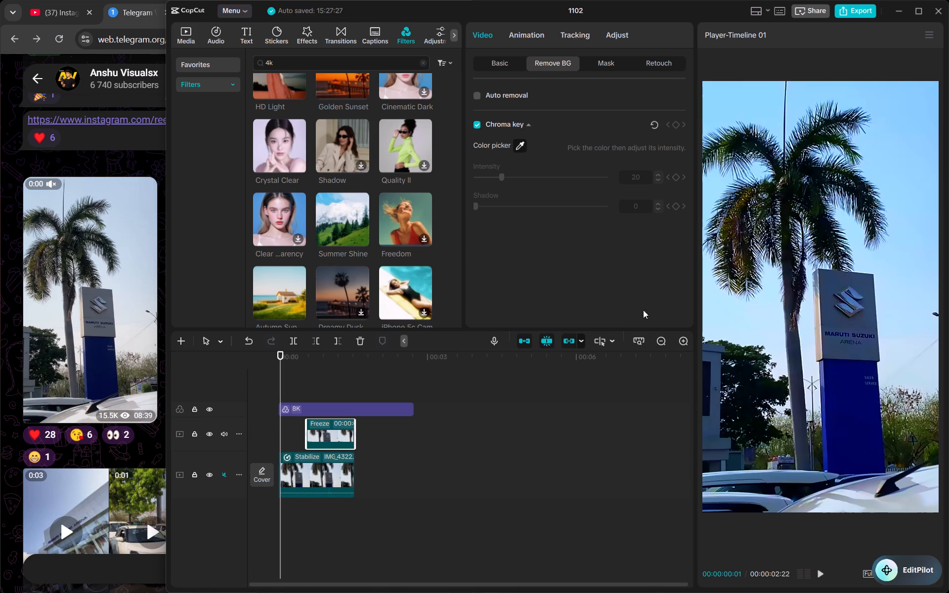
Shift the main clip slightly down in the frame, to position X 0, Y -41.
drag(847, 296, 838, 301)
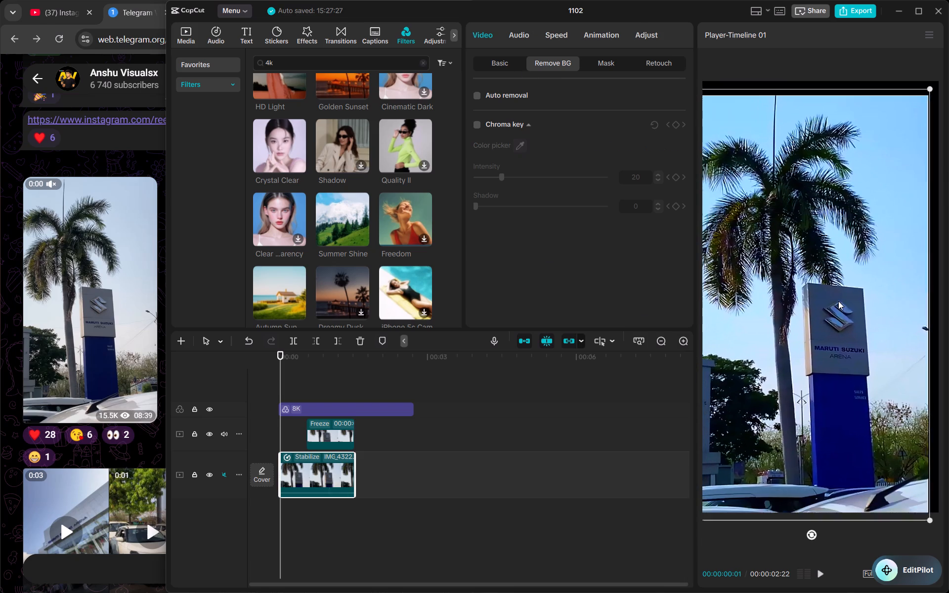
drag(838, 301, 848, 301)
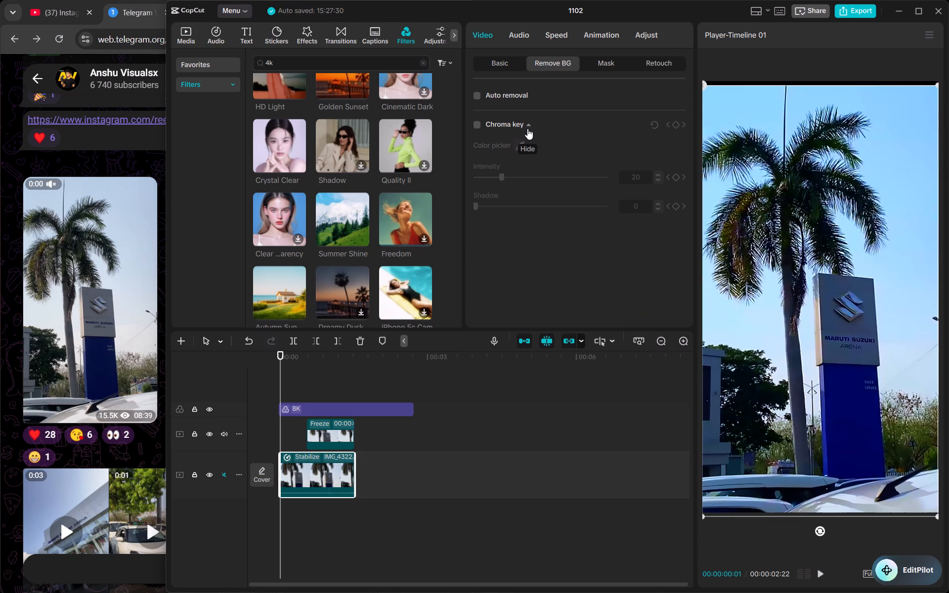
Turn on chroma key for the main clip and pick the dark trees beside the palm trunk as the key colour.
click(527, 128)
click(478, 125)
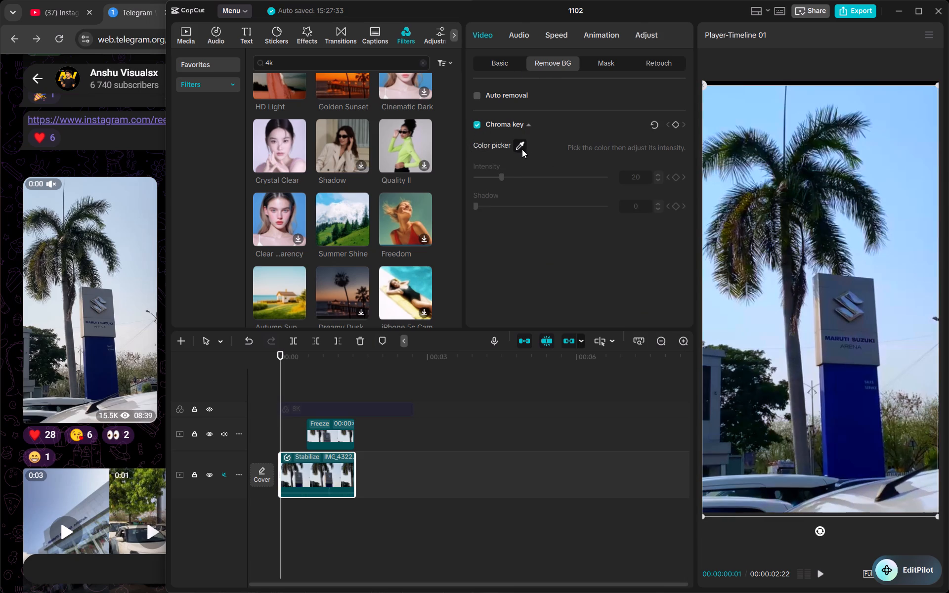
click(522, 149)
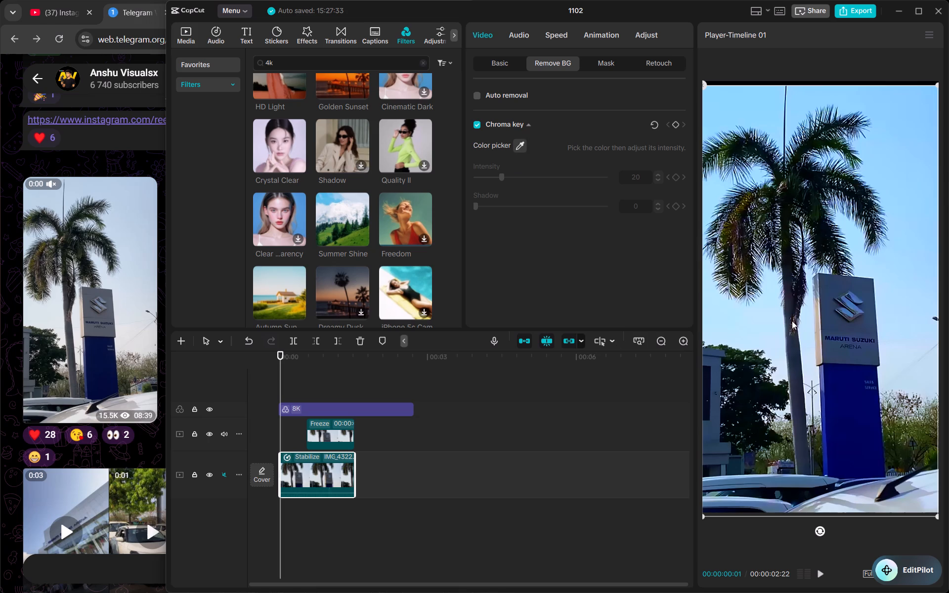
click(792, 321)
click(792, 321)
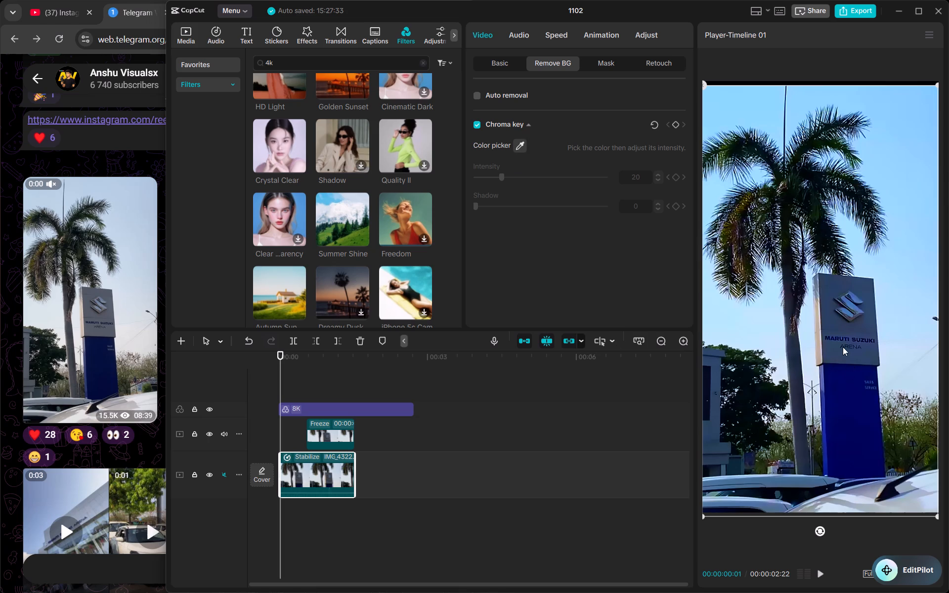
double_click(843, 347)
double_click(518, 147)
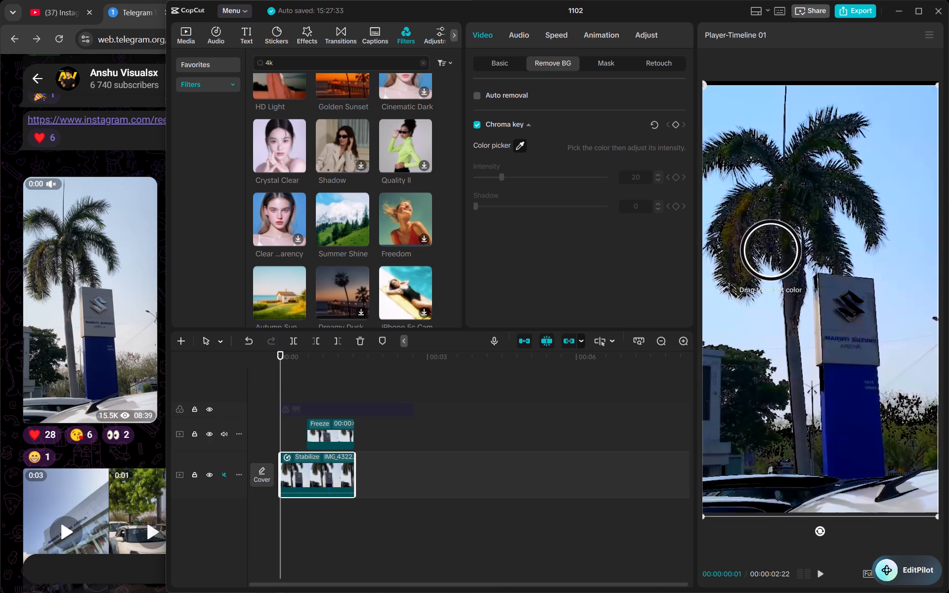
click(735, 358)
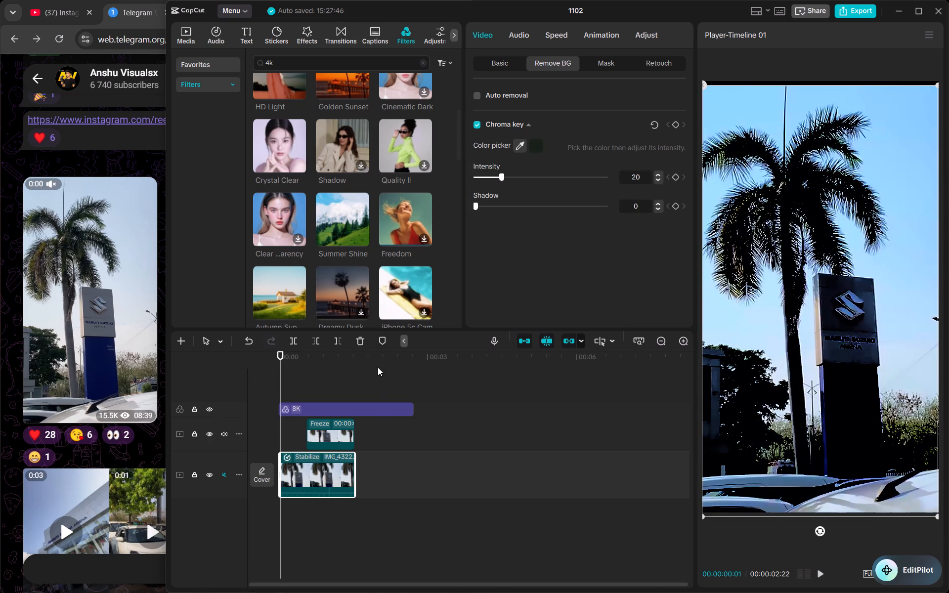
Play the opening of the timeline to check the keyed main clip, stopping at 00:00:00:25.
click(378, 367)
drag(378, 367, 257, 368)
key(space)
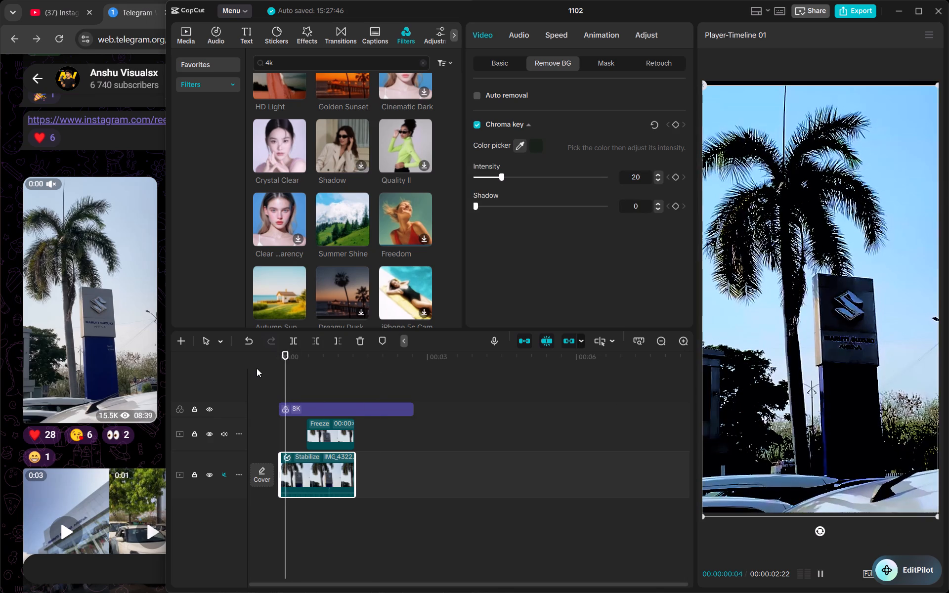
key(space)
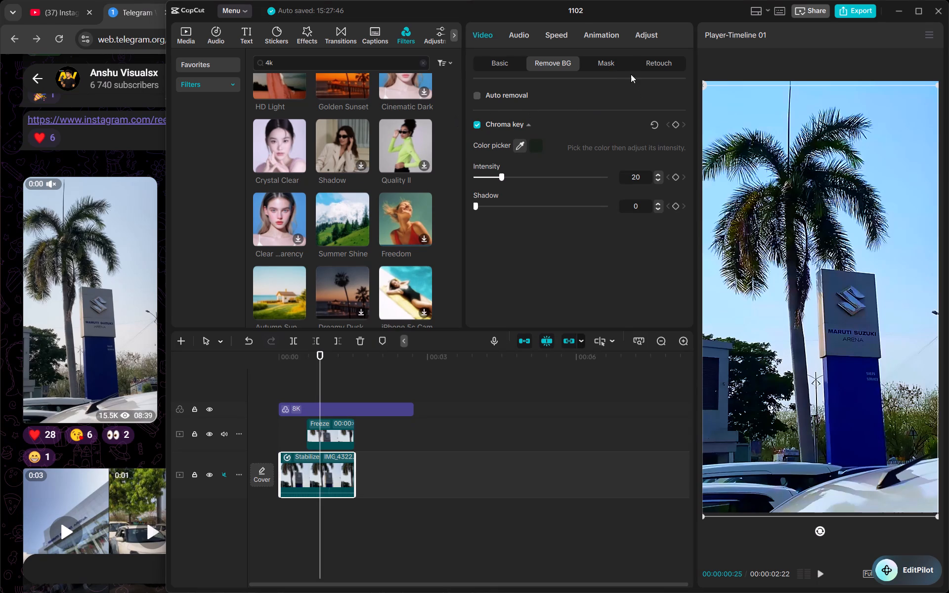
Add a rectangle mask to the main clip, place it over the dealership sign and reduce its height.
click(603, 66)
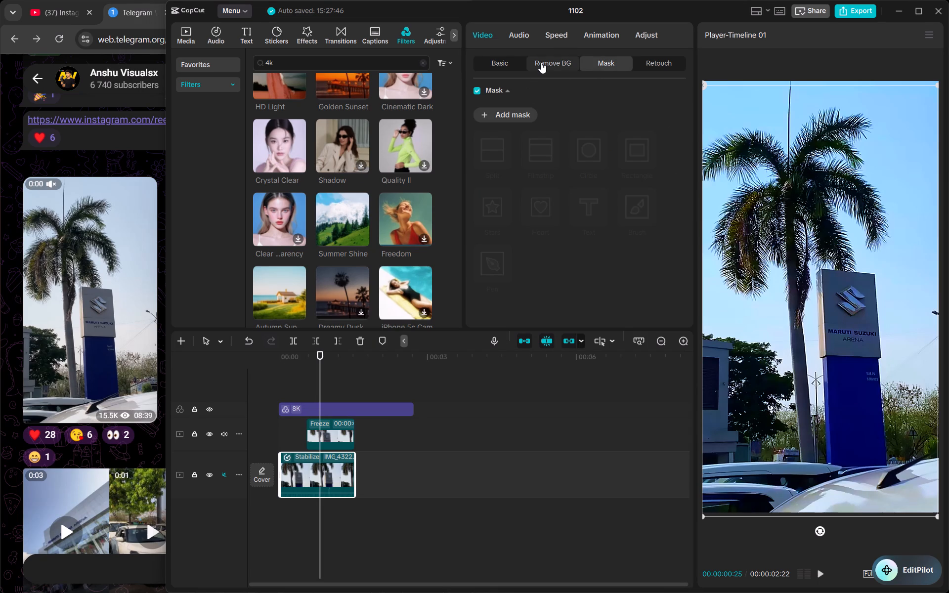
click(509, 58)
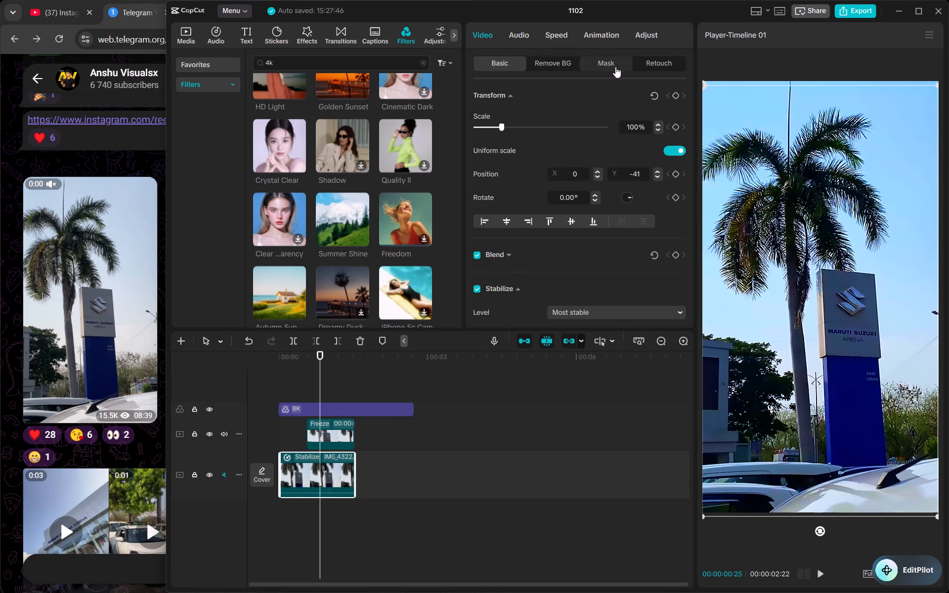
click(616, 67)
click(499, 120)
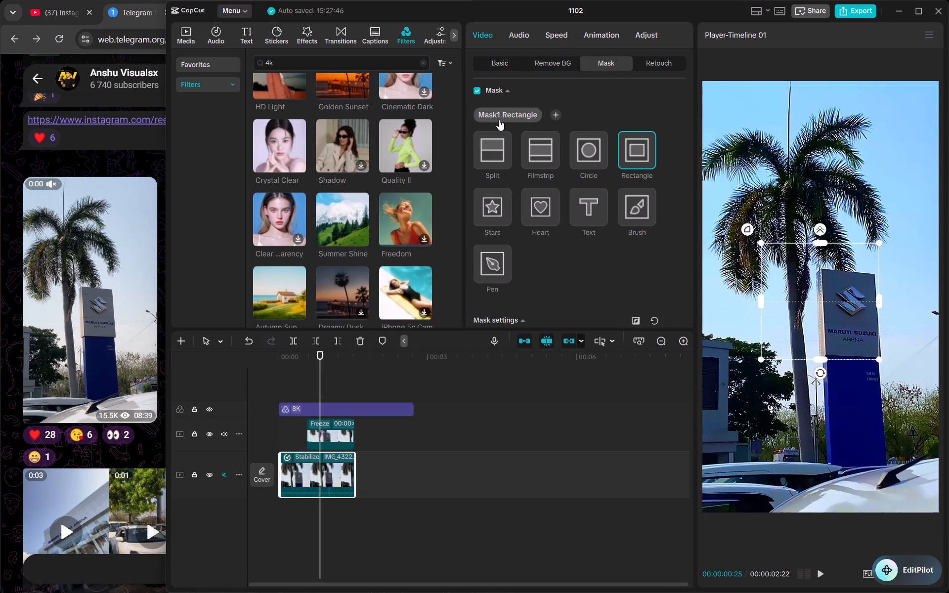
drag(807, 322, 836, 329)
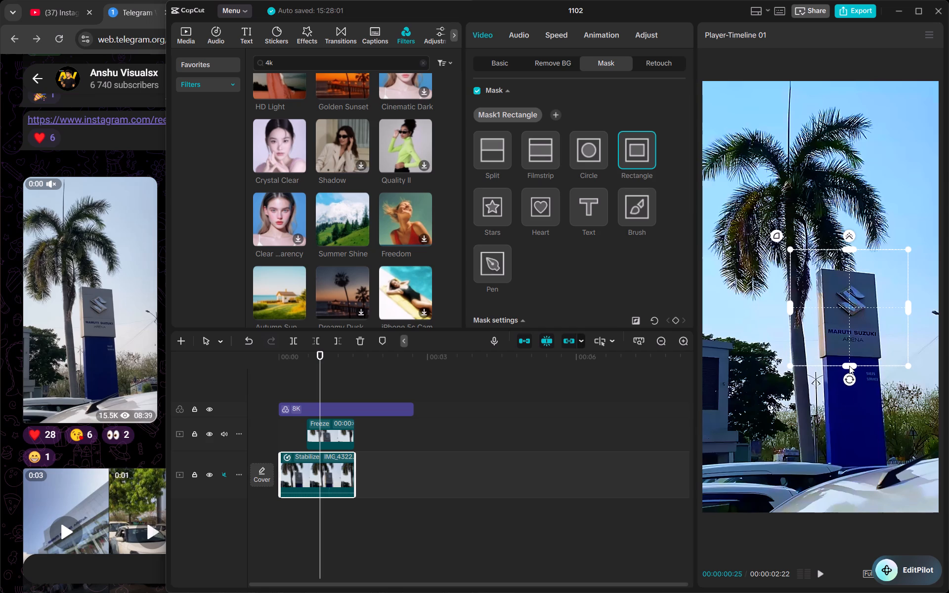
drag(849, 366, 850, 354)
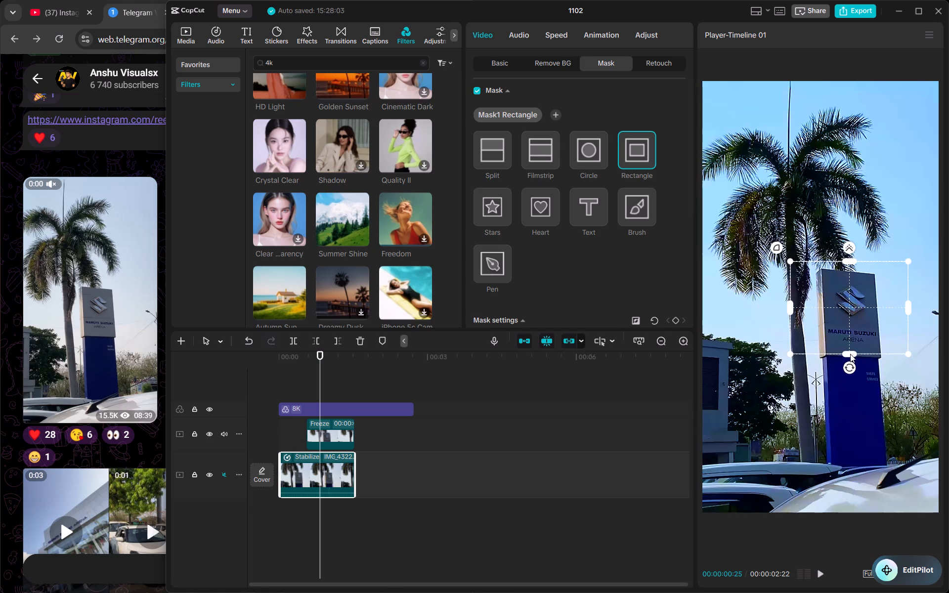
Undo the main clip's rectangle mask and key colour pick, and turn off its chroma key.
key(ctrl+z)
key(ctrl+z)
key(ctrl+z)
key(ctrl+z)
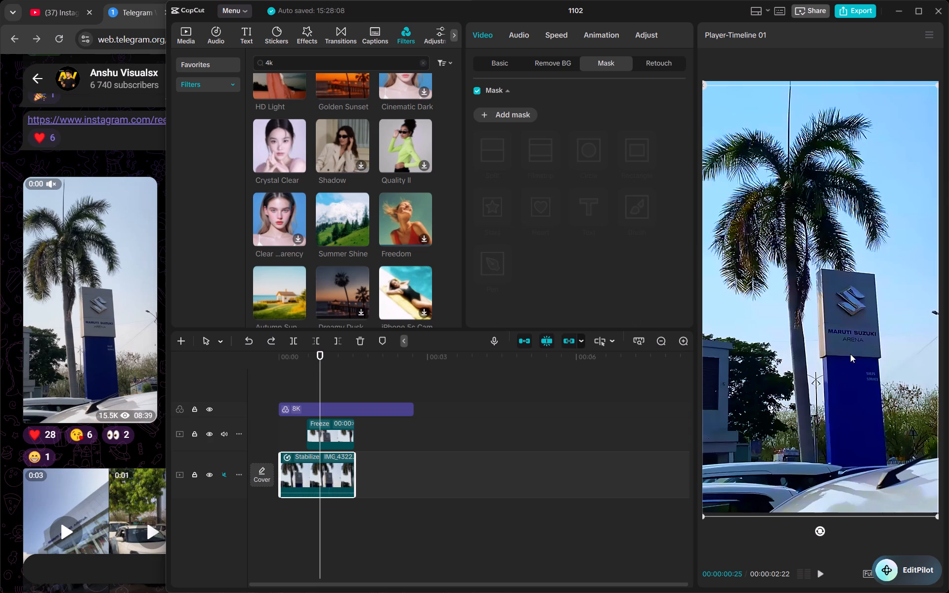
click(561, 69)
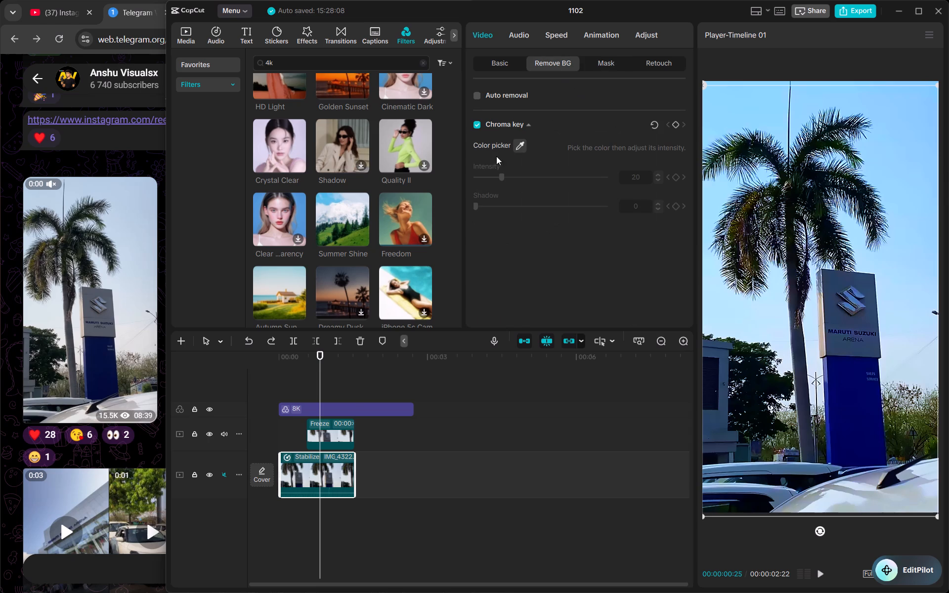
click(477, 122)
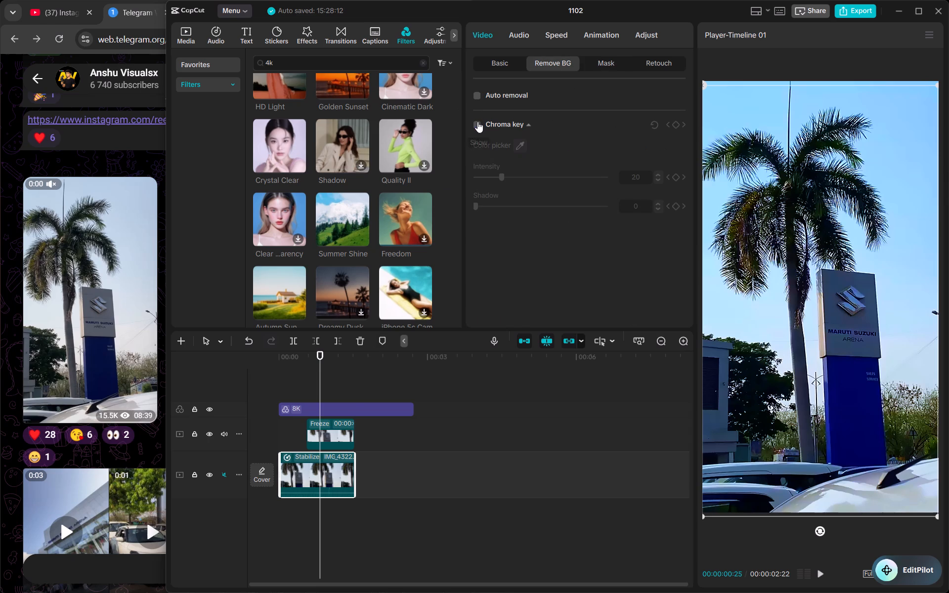
Apply auto background removal to the freeze-frame clip and expand its stroke options.
click(336, 440)
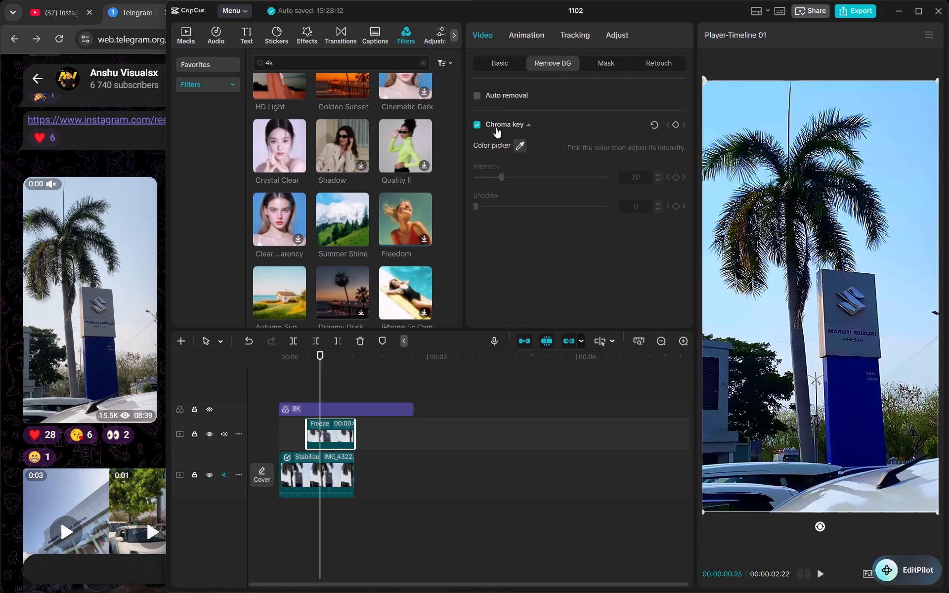
scroll(533, 185, up, 2)
click(475, 94)
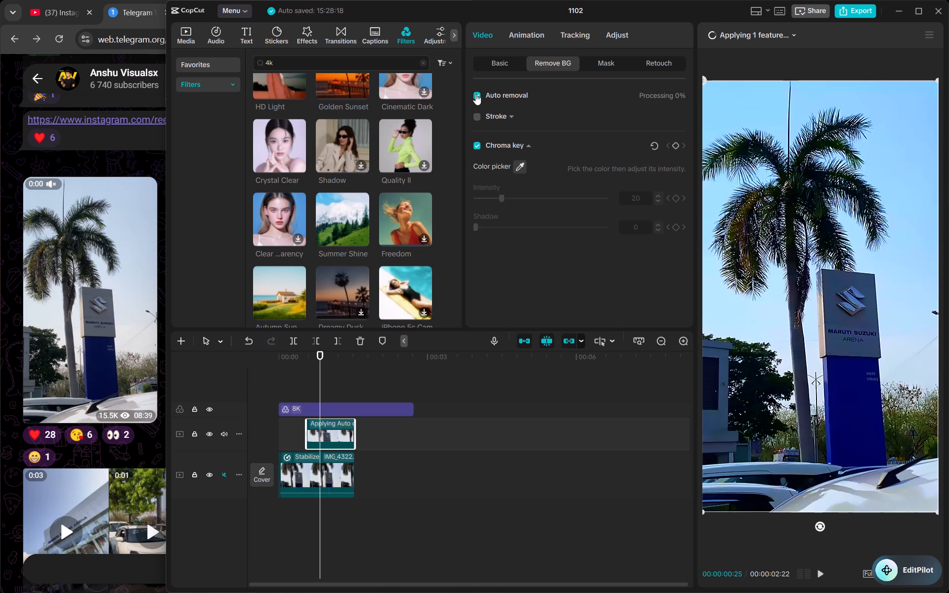
click(512, 112)
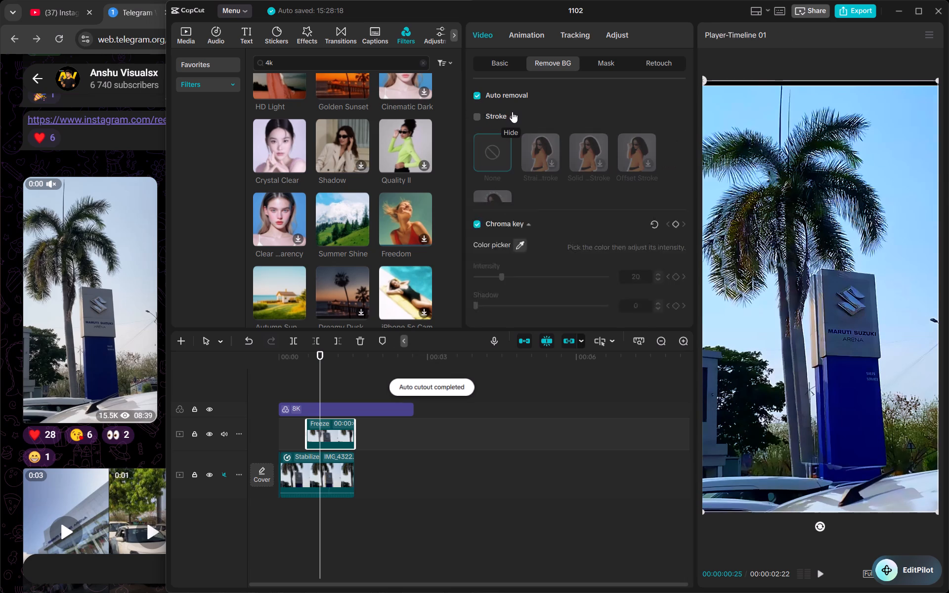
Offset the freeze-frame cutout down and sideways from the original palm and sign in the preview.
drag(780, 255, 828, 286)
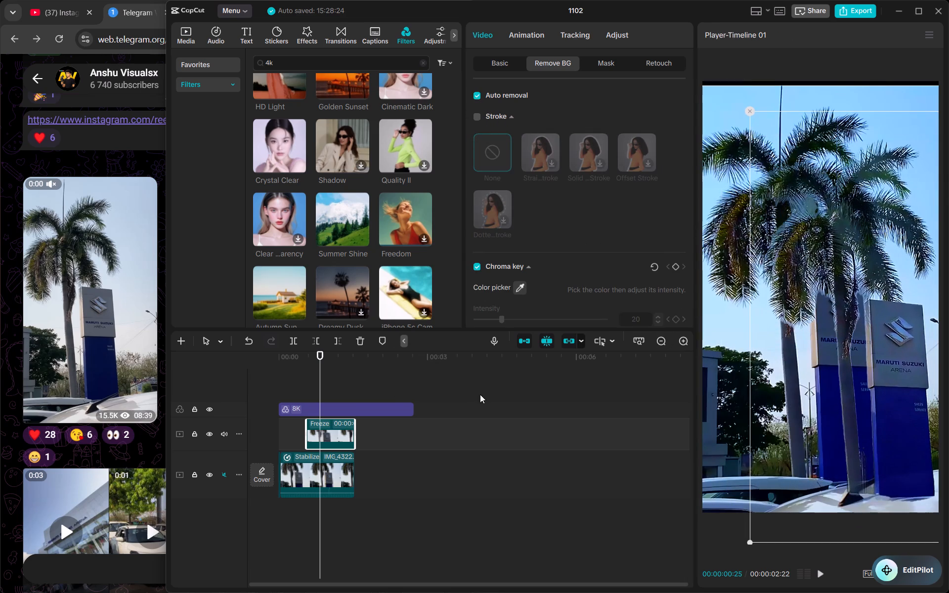
Move the freeze frame past the main clip's end, starting at about 2.1 seconds, and place the playhead at 00:00:02:22.
drag(339, 430, 419, 428)
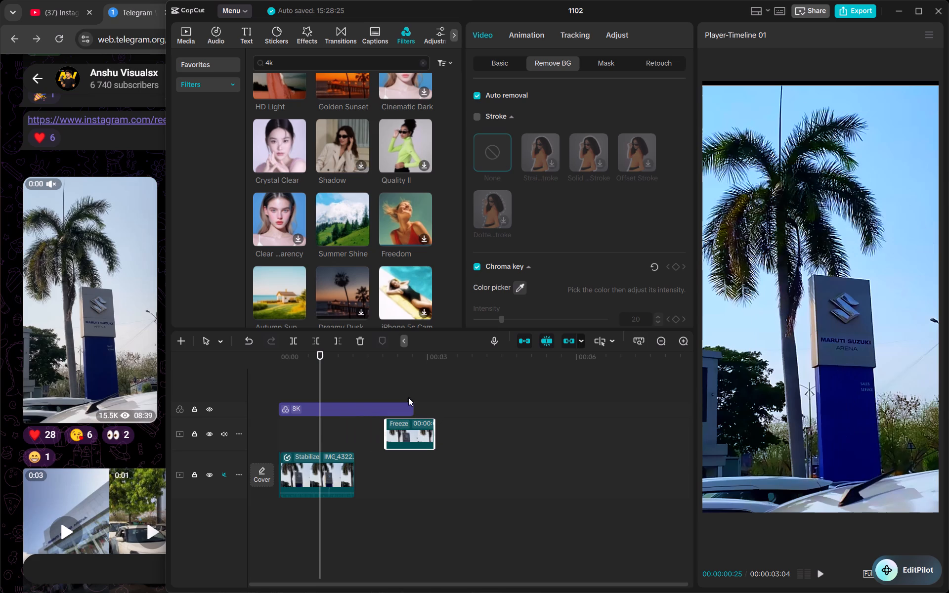
click(411, 366)
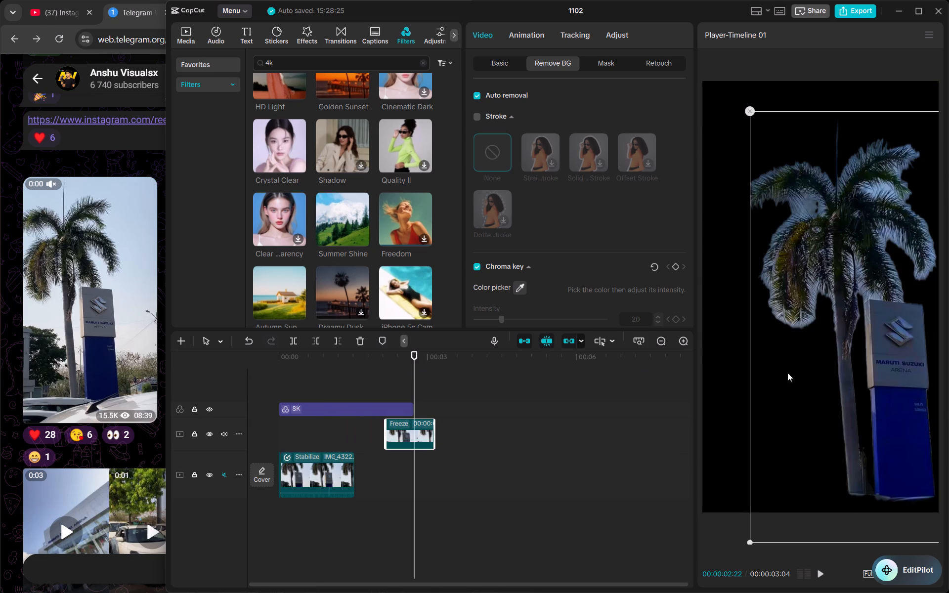
Reposition the freeze-frame cutout so it is centred and fills the canvas.
drag(789, 370, 744, 347)
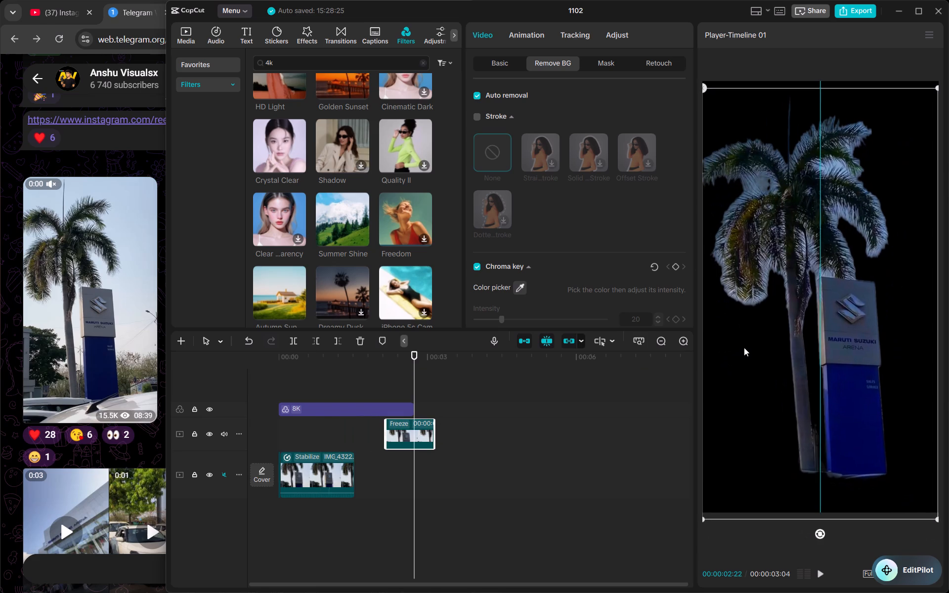
drag(744, 347, 743, 338)
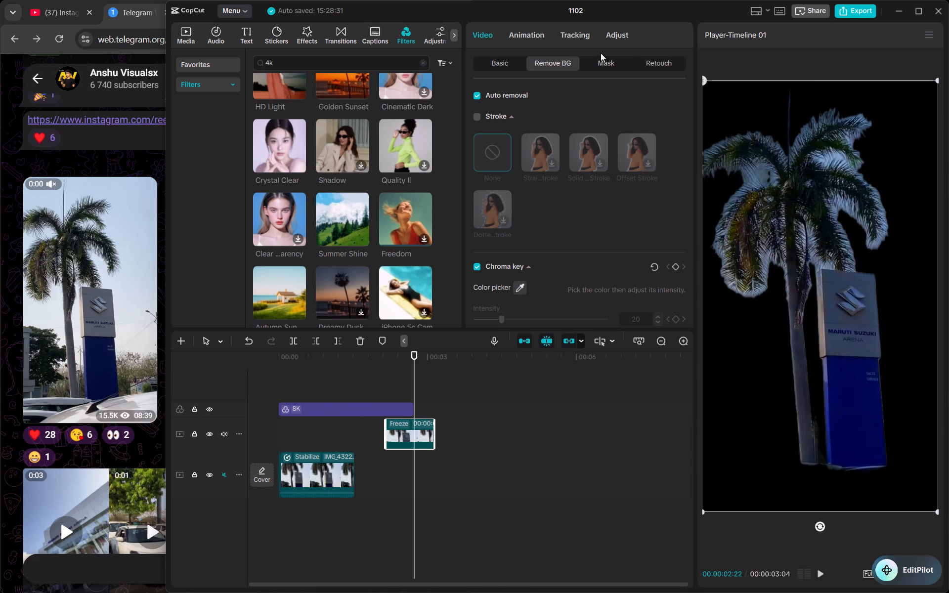
Add a mask to the background-removed freeze-frame clip.
click(595, 69)
click(497, 107)
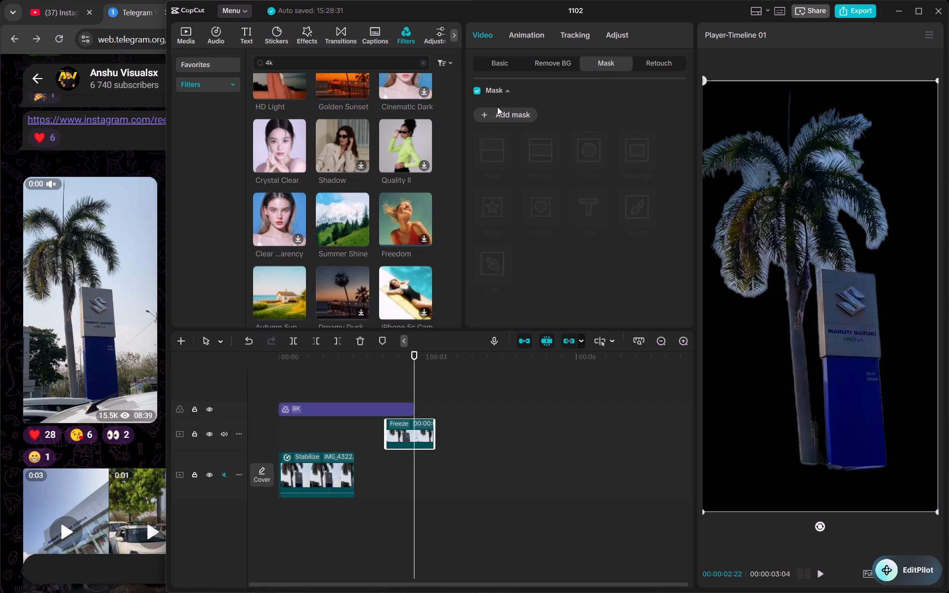
click(497, 110)
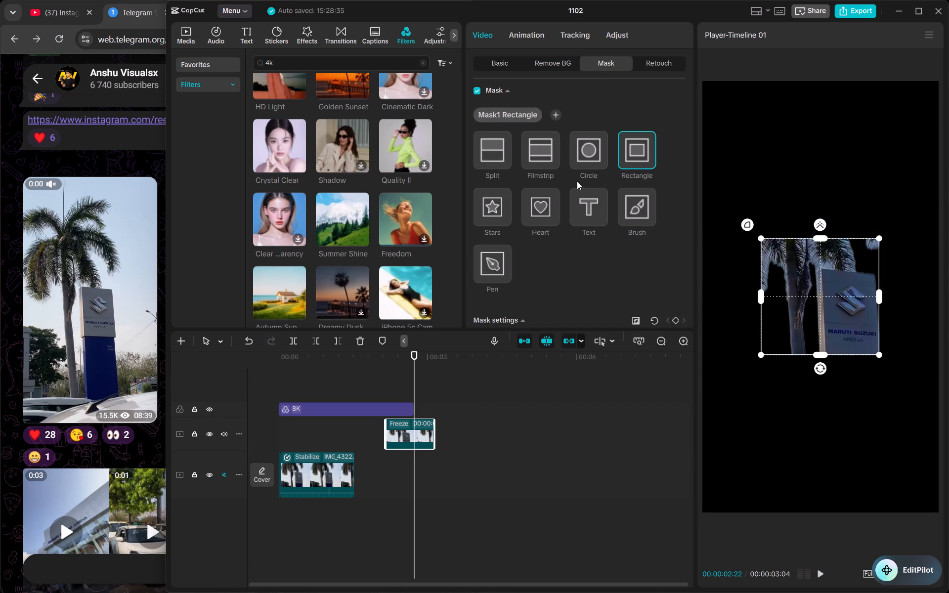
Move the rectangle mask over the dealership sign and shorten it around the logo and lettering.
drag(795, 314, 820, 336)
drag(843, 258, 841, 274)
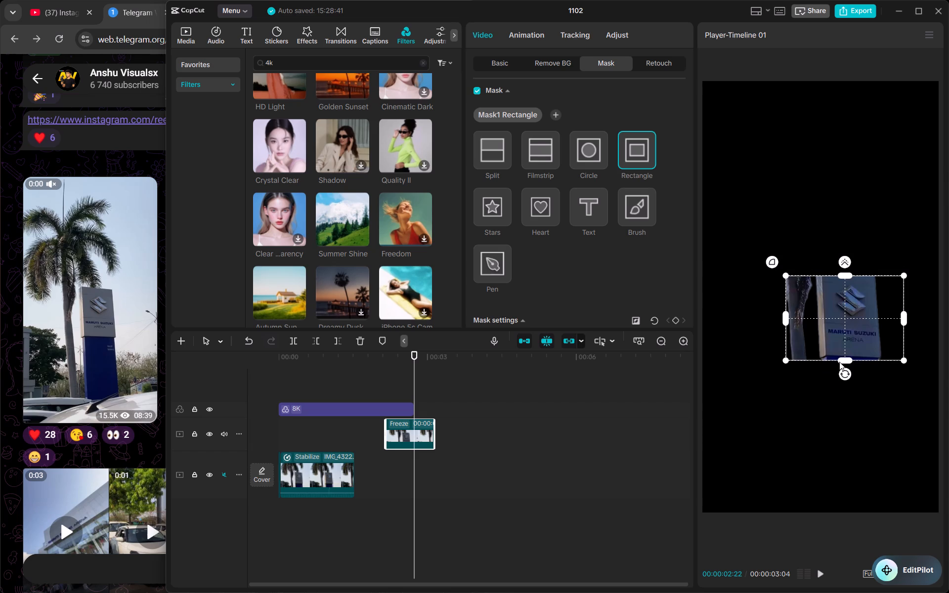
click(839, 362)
Switch the freeze frame's mask to Pen and trace a closed outline around the Suzuki logo on the sign.
click(490, 258)
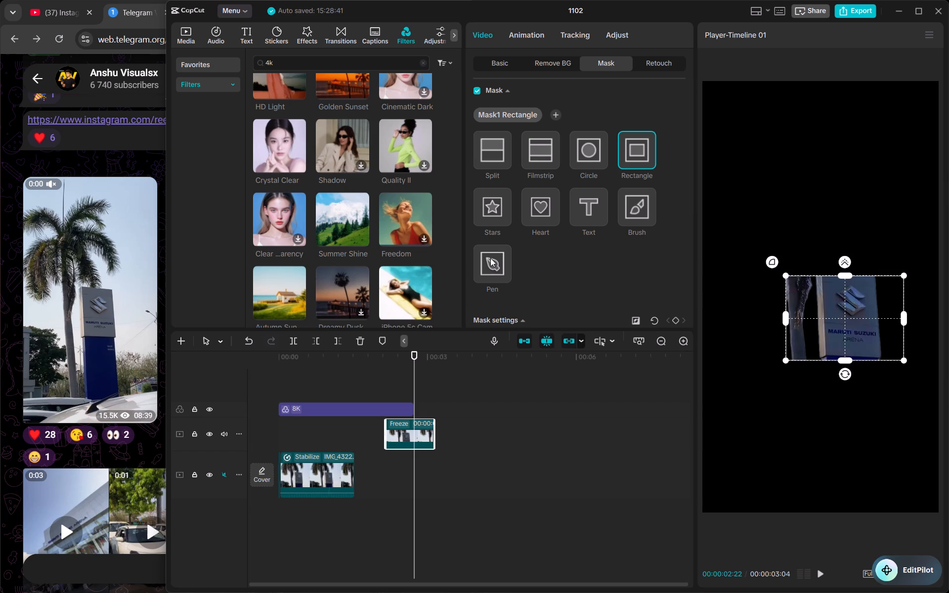
double_click(490, 258)
scroll(786, 334, left, 1)
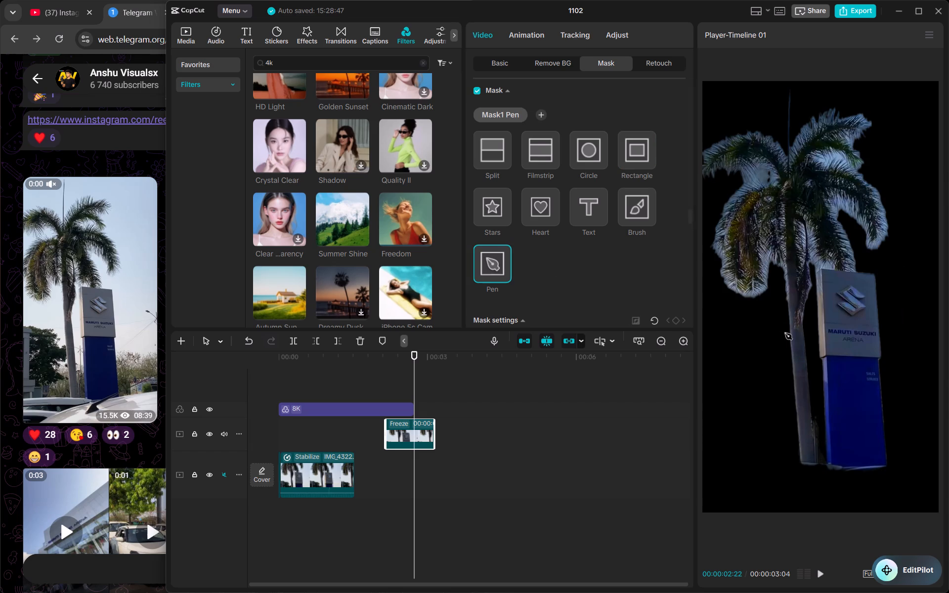
click(838, 306)
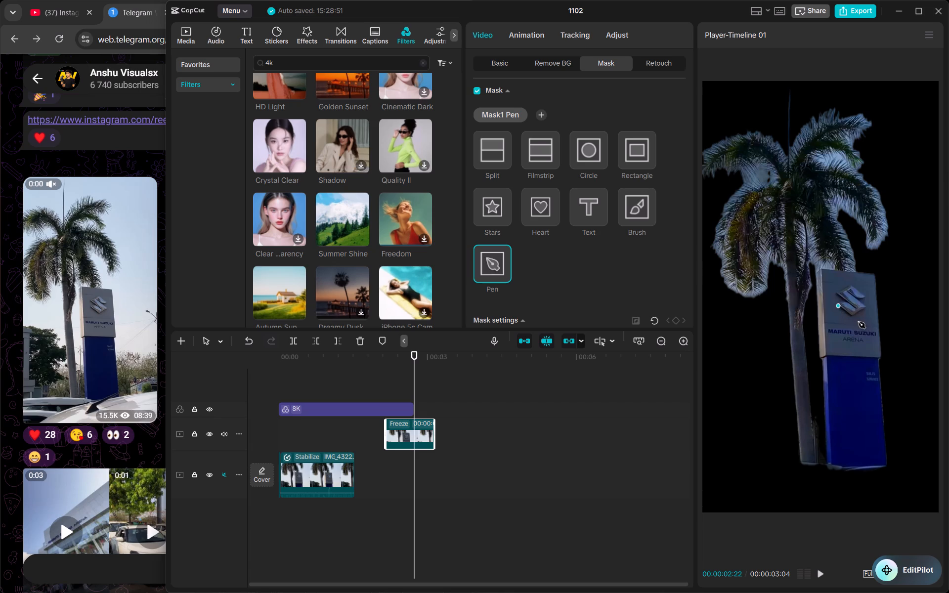
click(852, 318)
click(868, 309)
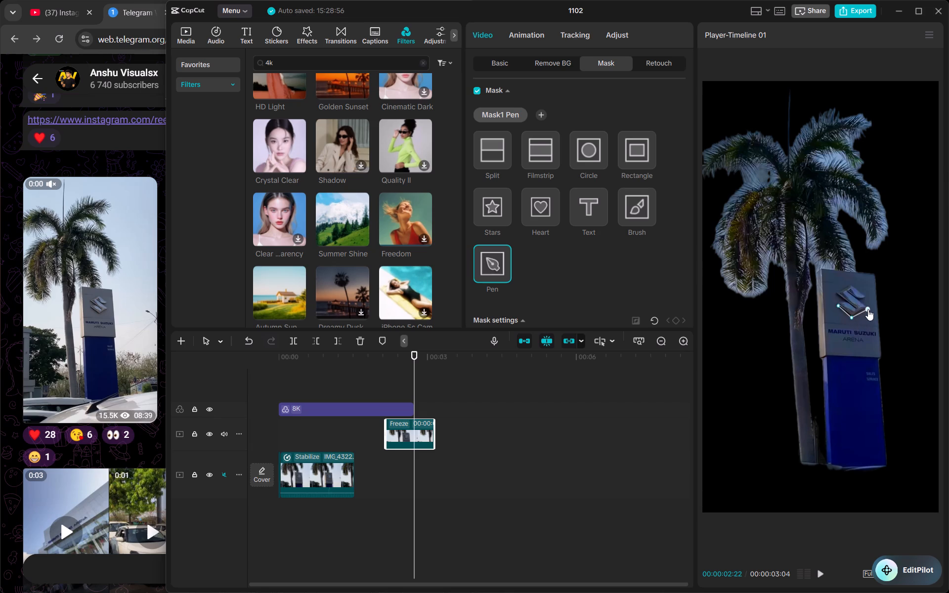
click(860, 301)
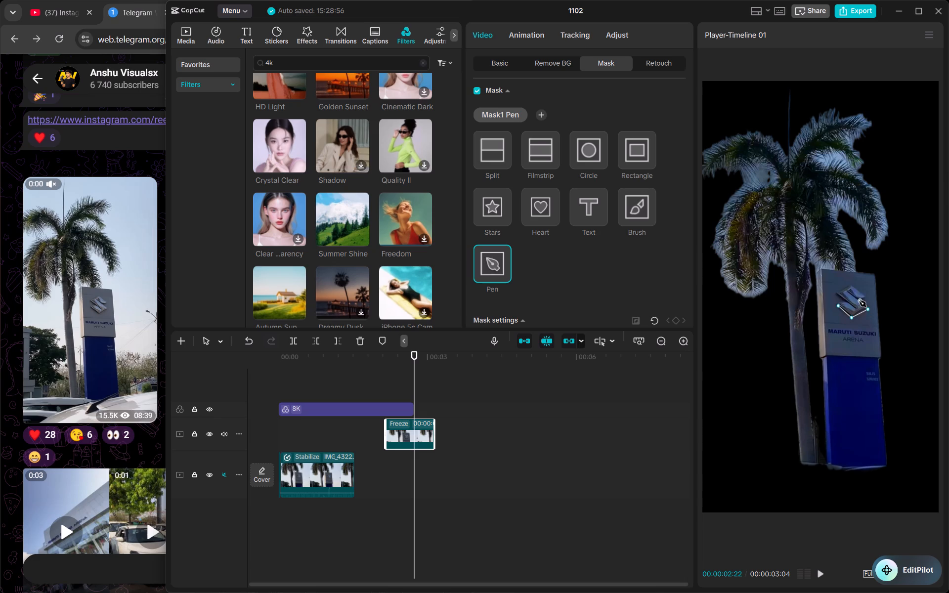
click(867, 298)
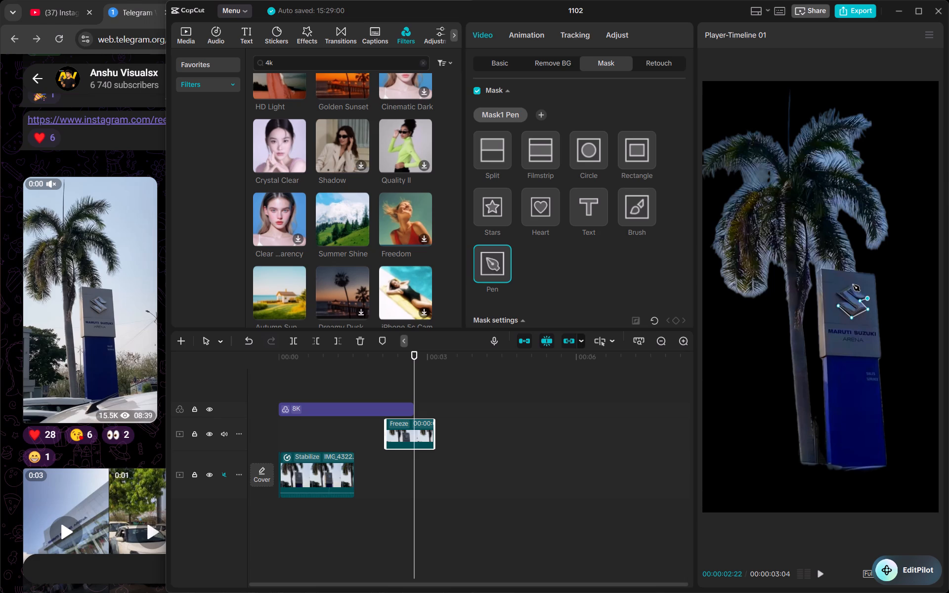
click(853, 285)
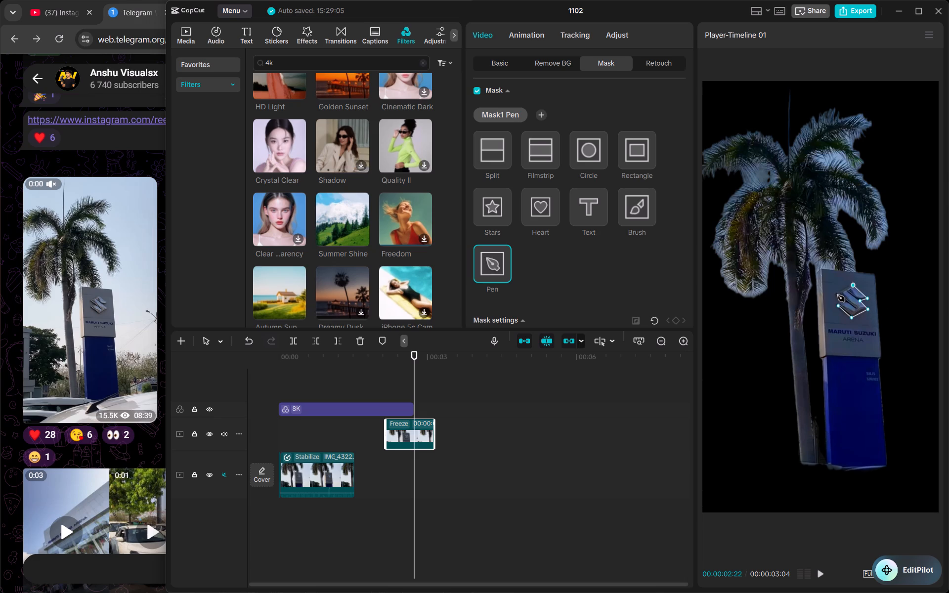
click(838, 294)
click(844, 301)
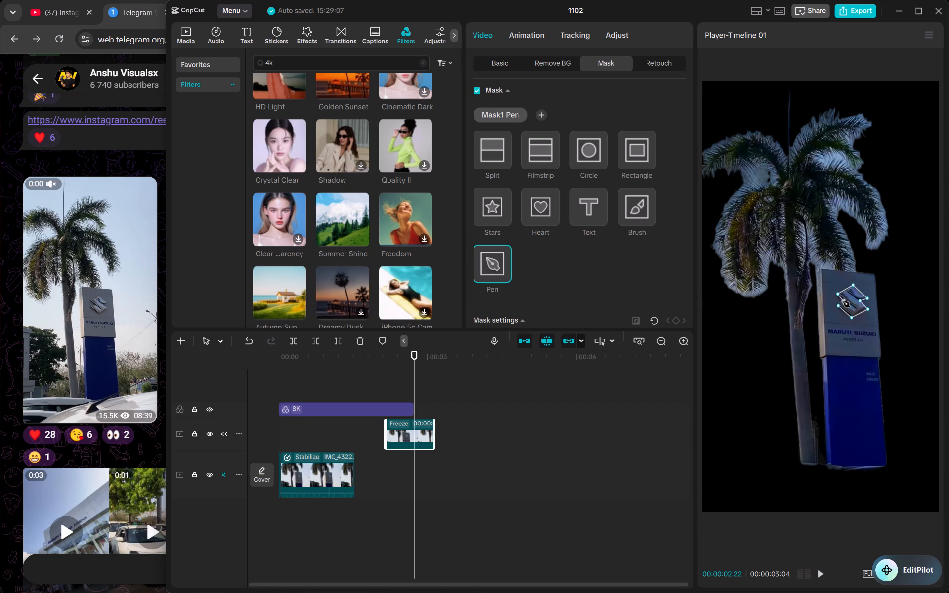
click(838, 307)
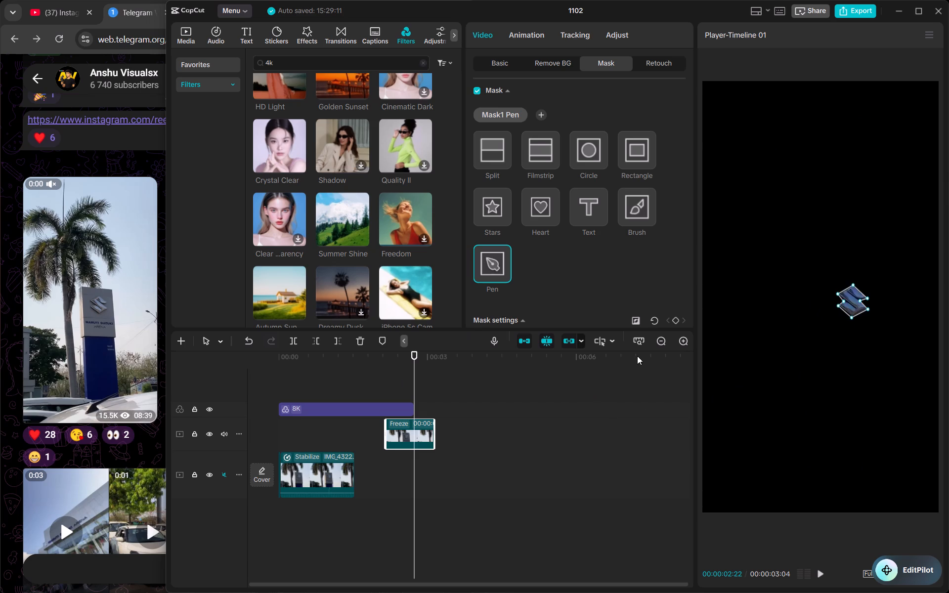
Refine the pen mask's anchor points so the outline fits the edges and notches of the Suzuki logo.
click(851, 316)
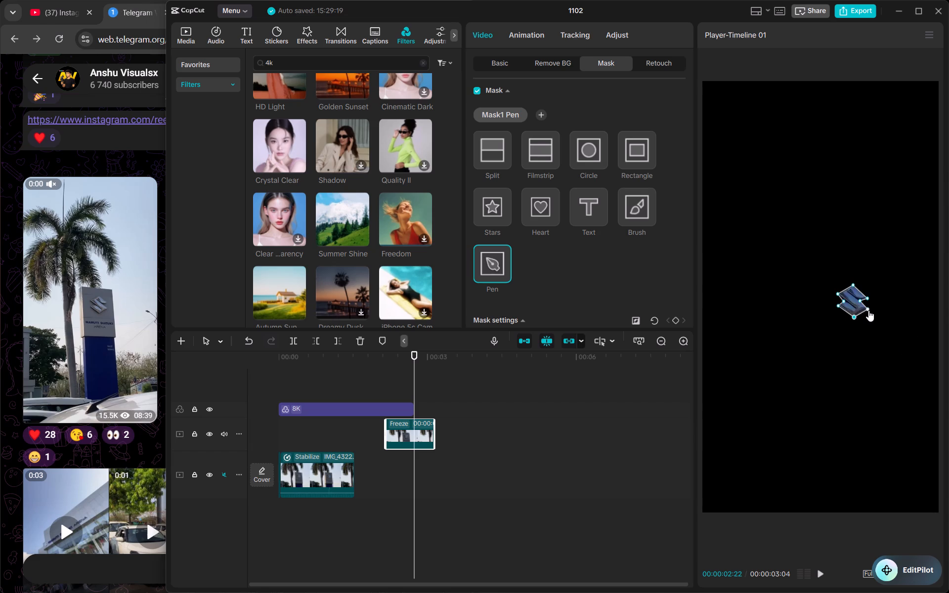
click(868, 311)
click(854, 318)
click(843, 300)
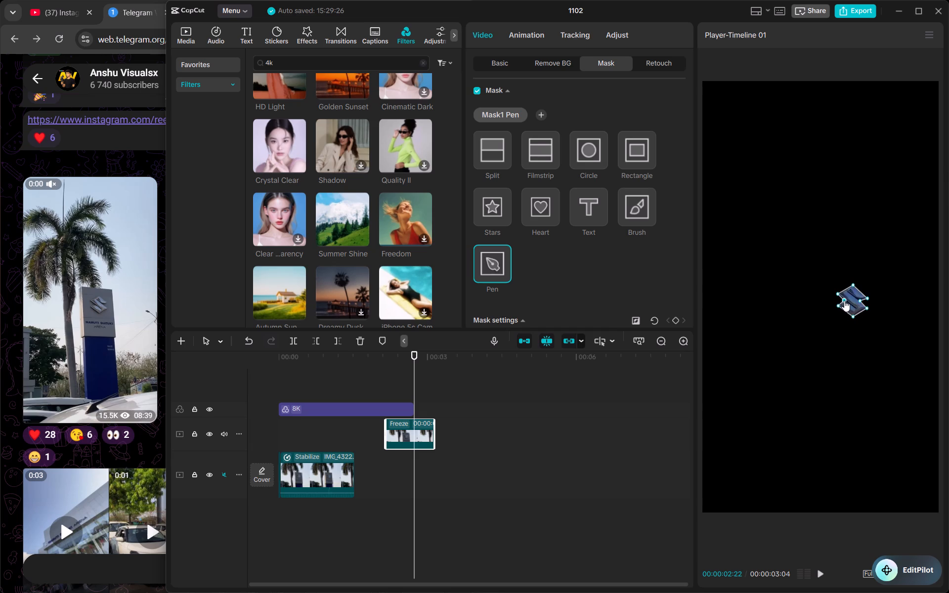
click(834, 346)
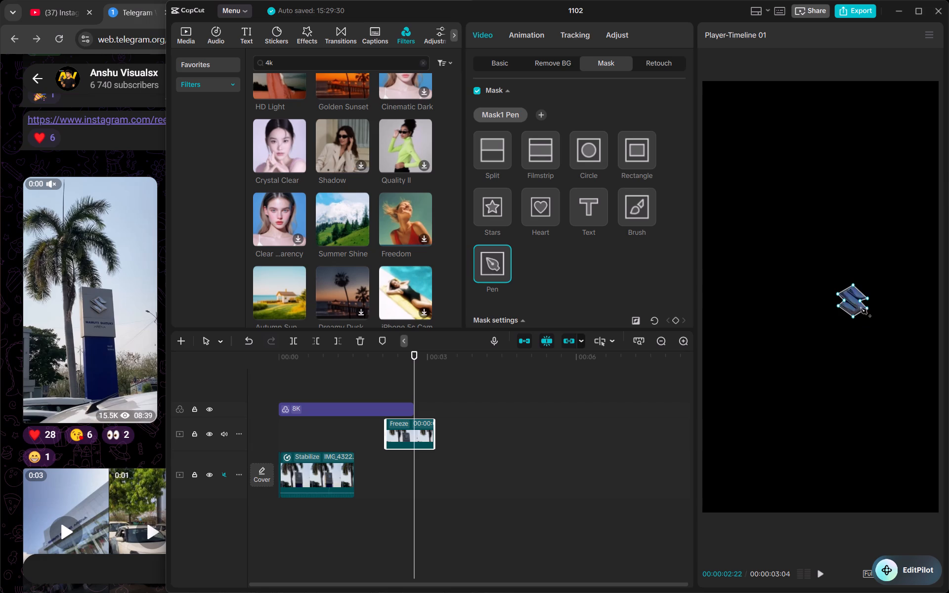
click(861, 300)
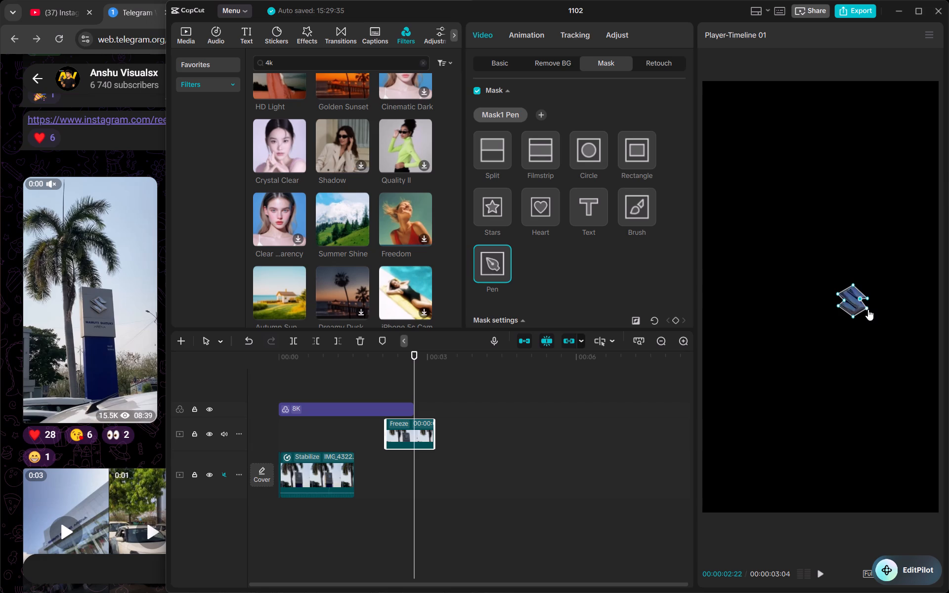
click(867, 309)
click(855, 328)
click(867, 296)
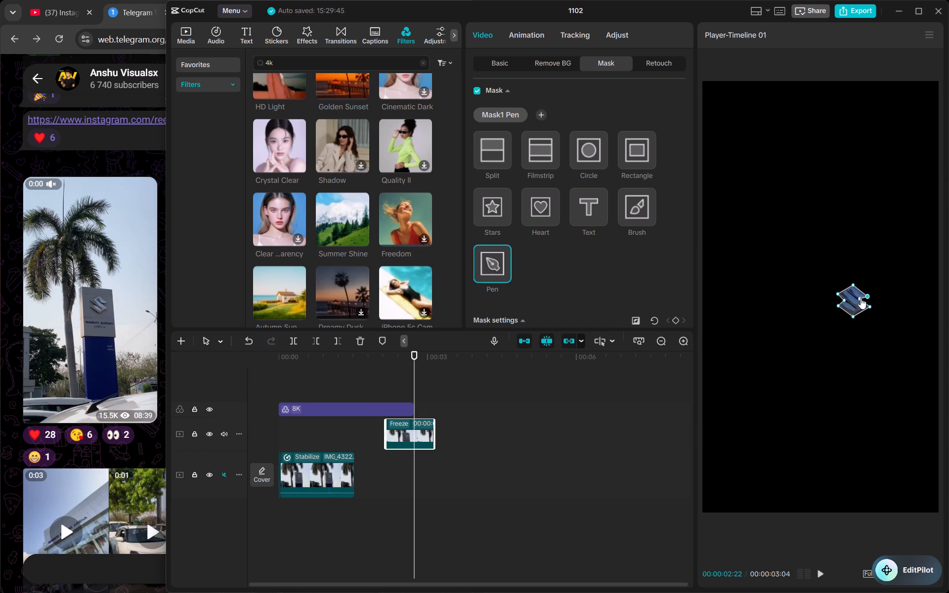
click(861, 298)
click(835, 294)
click(821, 311)
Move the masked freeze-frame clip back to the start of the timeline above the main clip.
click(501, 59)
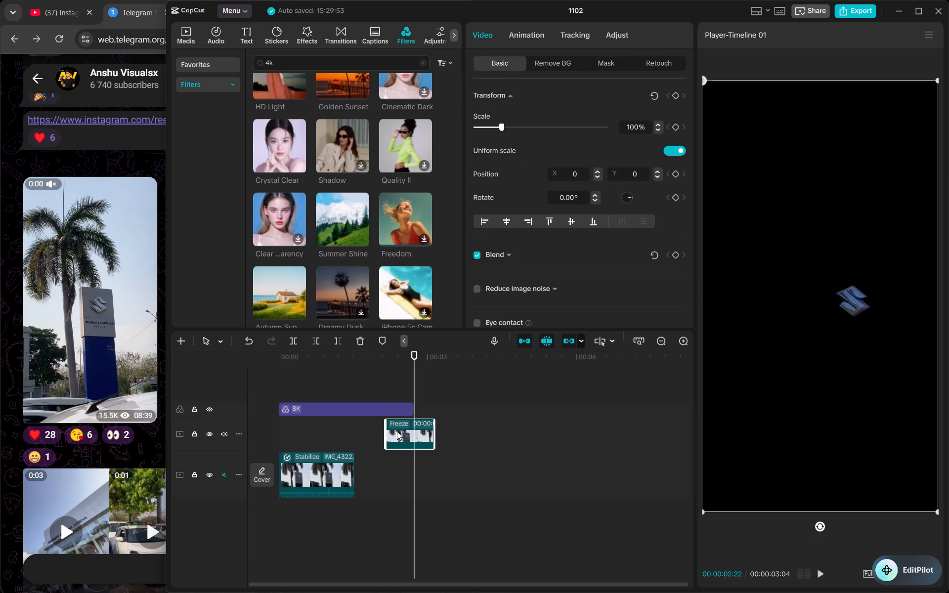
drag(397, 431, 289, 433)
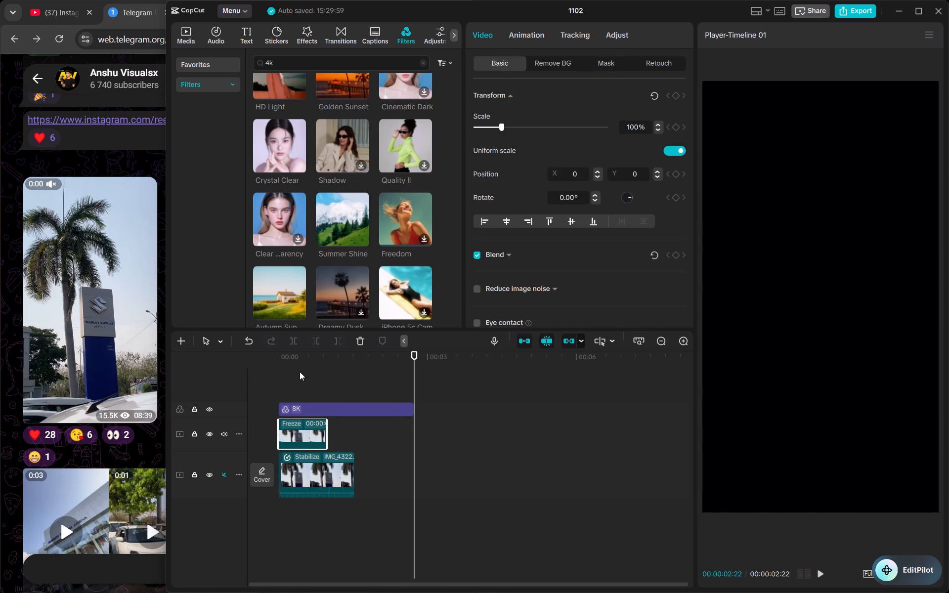
Play the timeline from the start to check the logo overlay against the moving clip.
click(300, 372)
drag(300, 372, 256, 366)
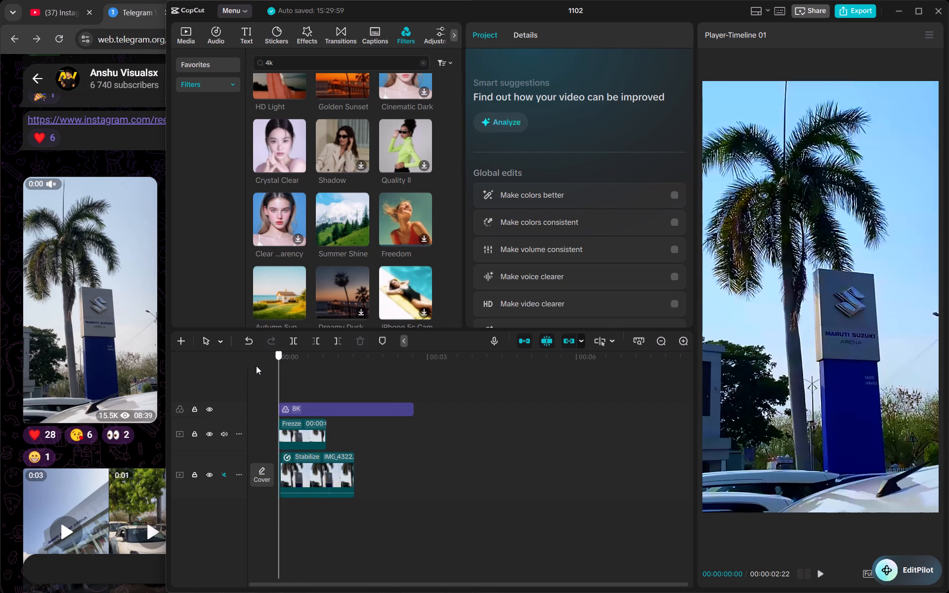
drag(256, 366, 255, 366)
key(space)
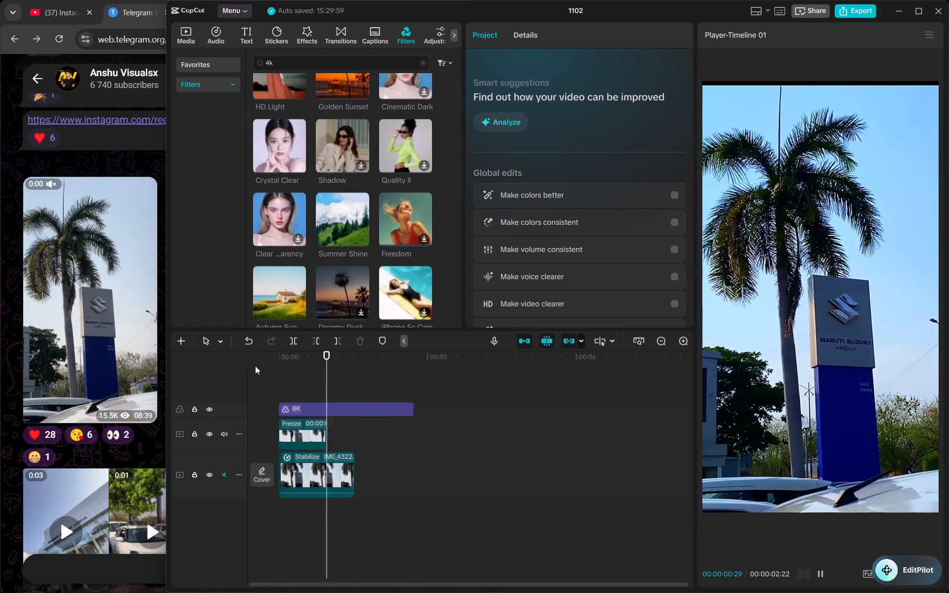
key(space)
Shift the freeze-frame clip along its track so it ends flush with the end of the main IMG_4322 clip.
drag(303, 450, 325, 450)
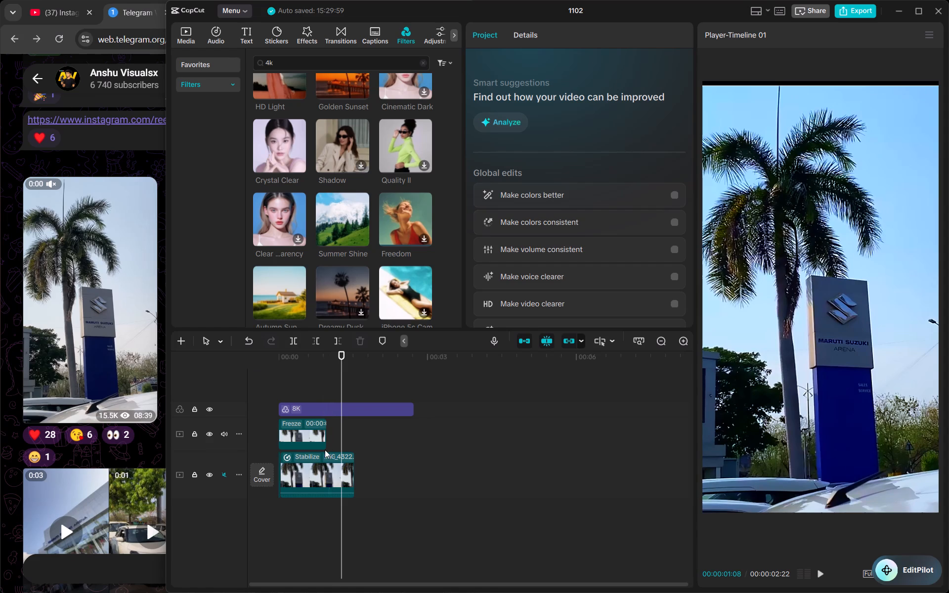
drag(325, 450, 292, 435)
drag(292, 435, 323, 436)
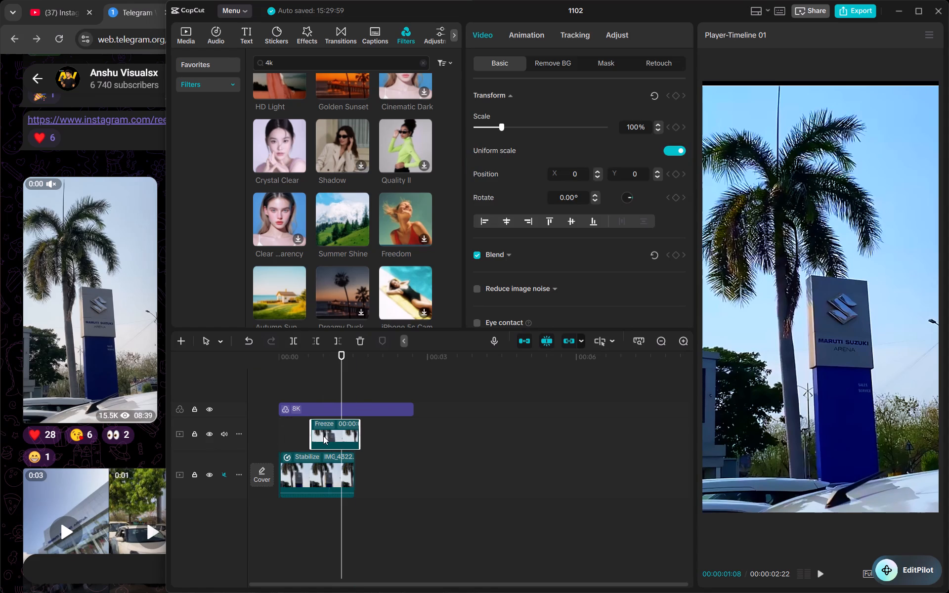
drag(323, 436, 321, 435)
Scrub back through the edit to the start of the timeline at 00:00:00:00.
drag(333, 376, 301, 375)
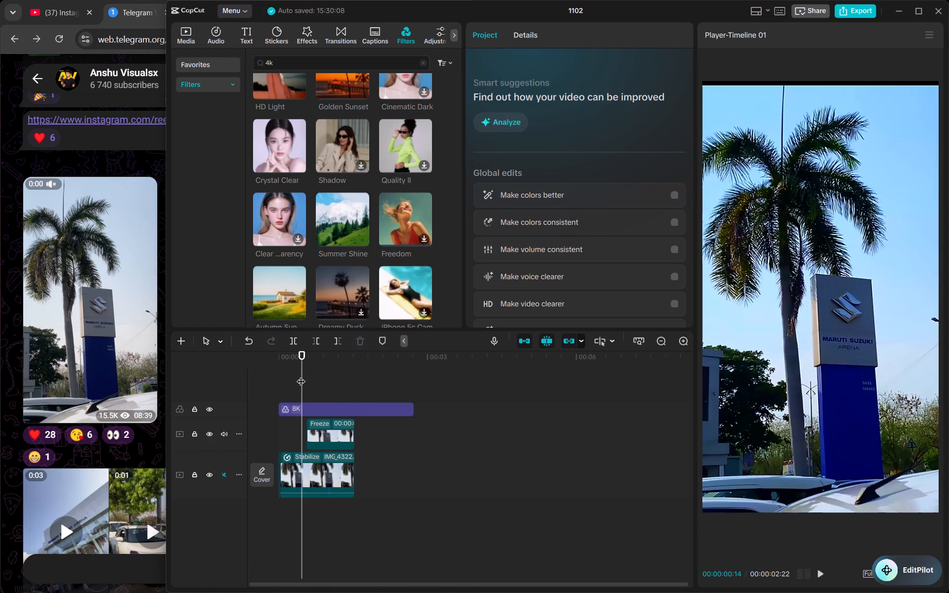
click(301, 375)
drag(301, 375, 280, 375)
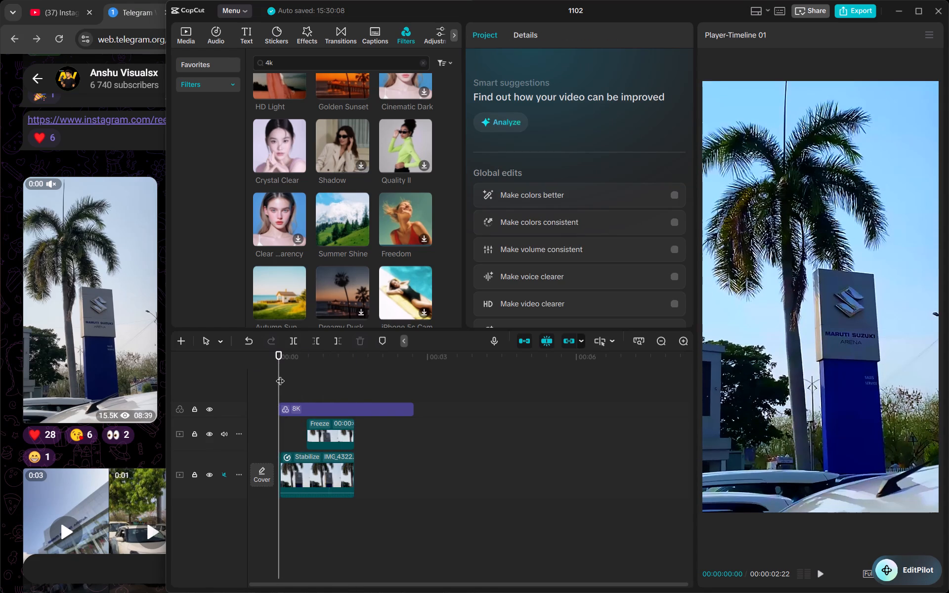
Preview the edit briefly, and delete the tiny leftover clip fragment at the very start of the main track.
key(space)
key(space)
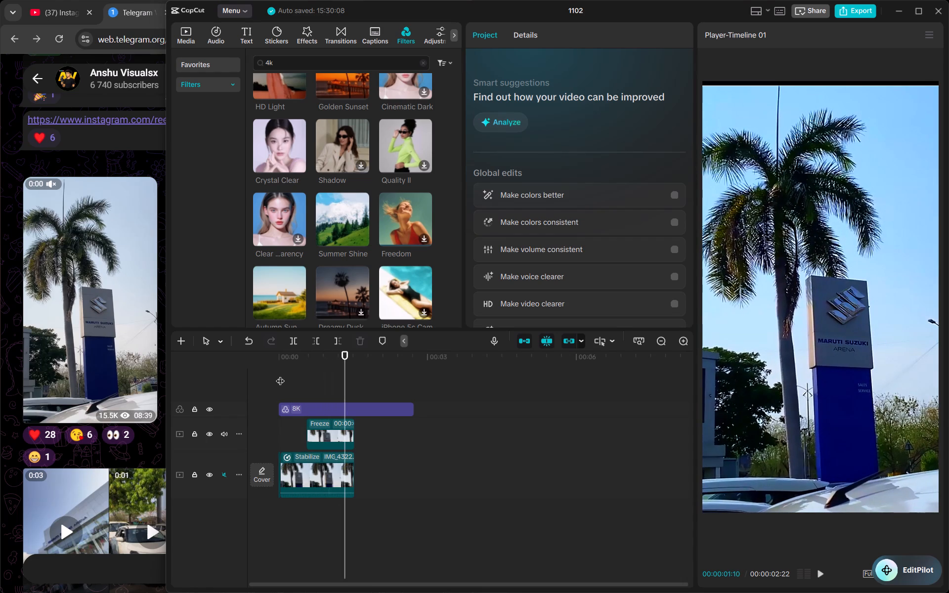
click(279, 454)
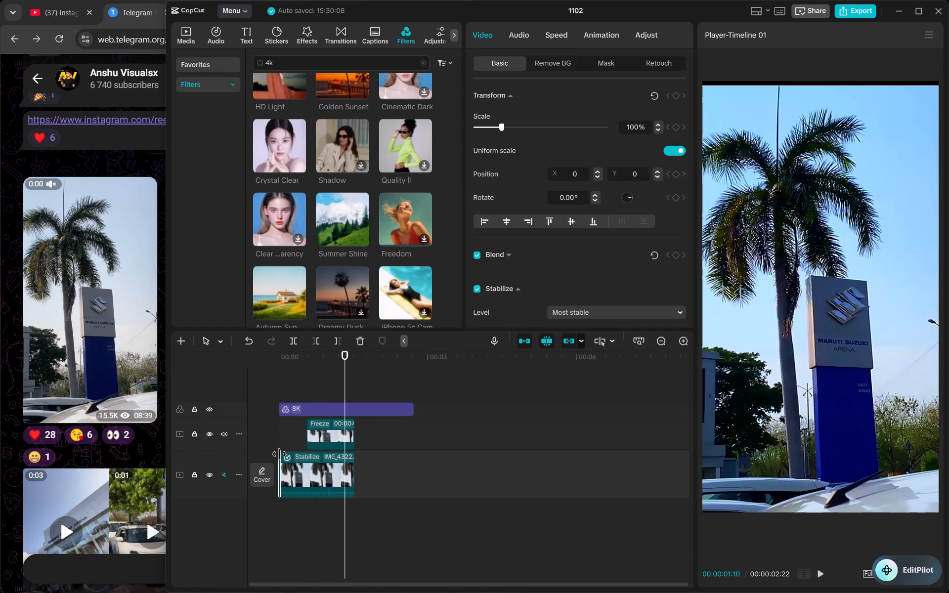
key(BackSpace)
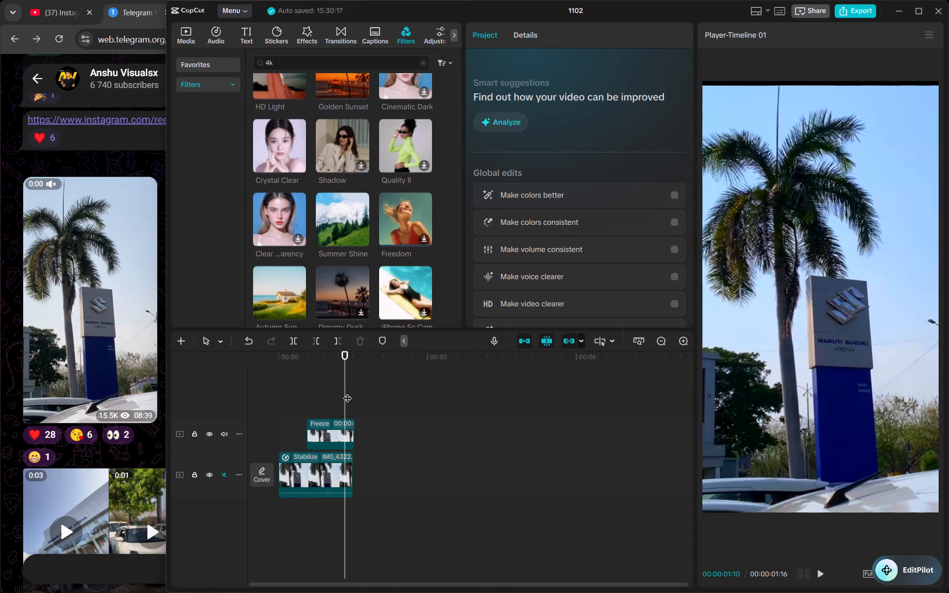
Move the freeze-frame clip to the start of the timeline and nudge its masked logo slightly down over the sign's Suzuki logo.
drag(346, 392, 258, 392)
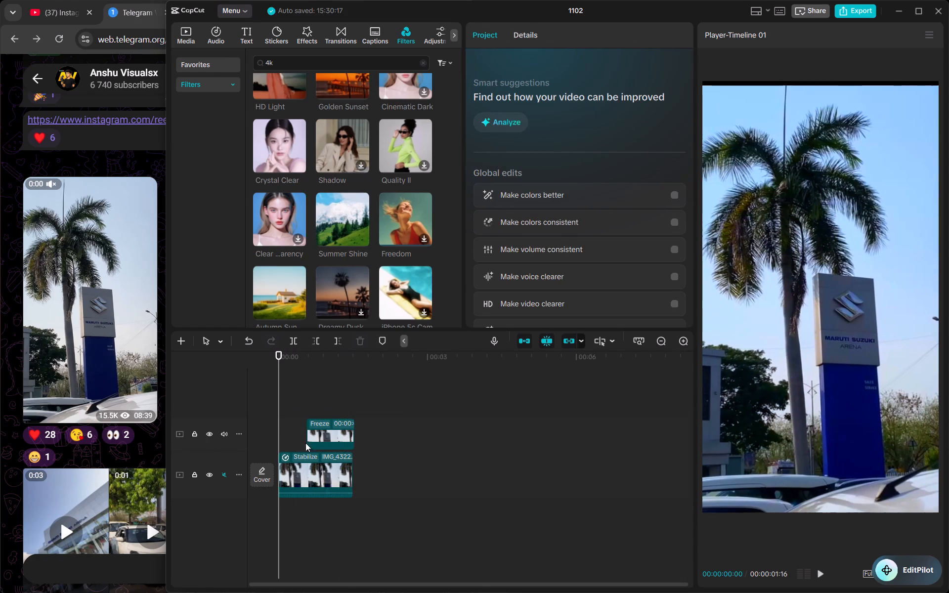
drag(315, 440, 284, 439)
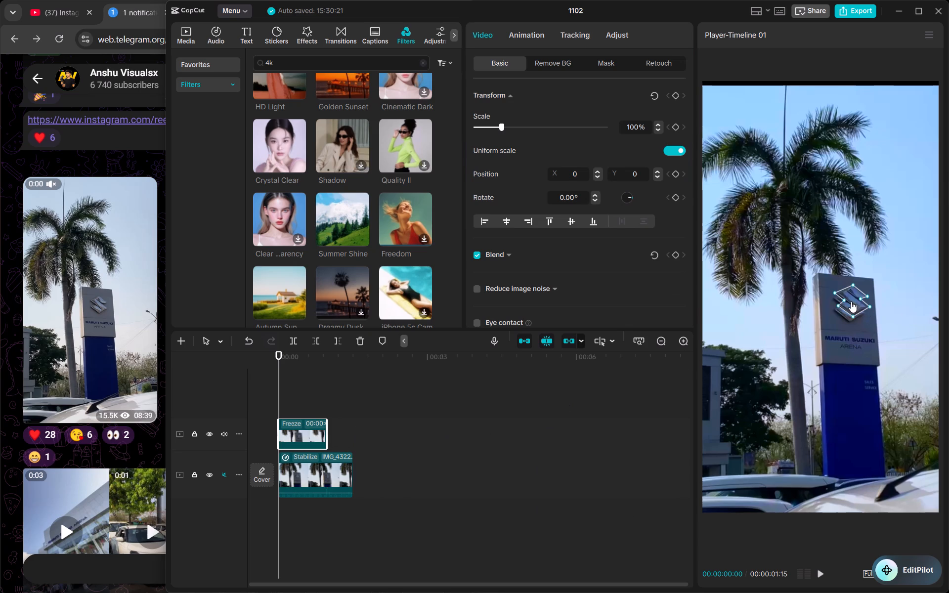
drag(851, 301, 850, 308)
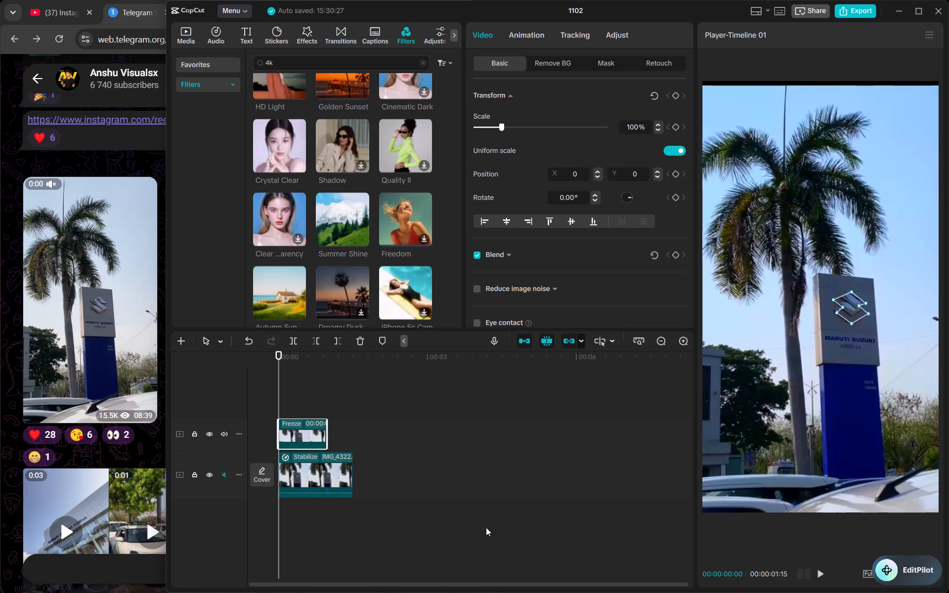
click(486, 527)
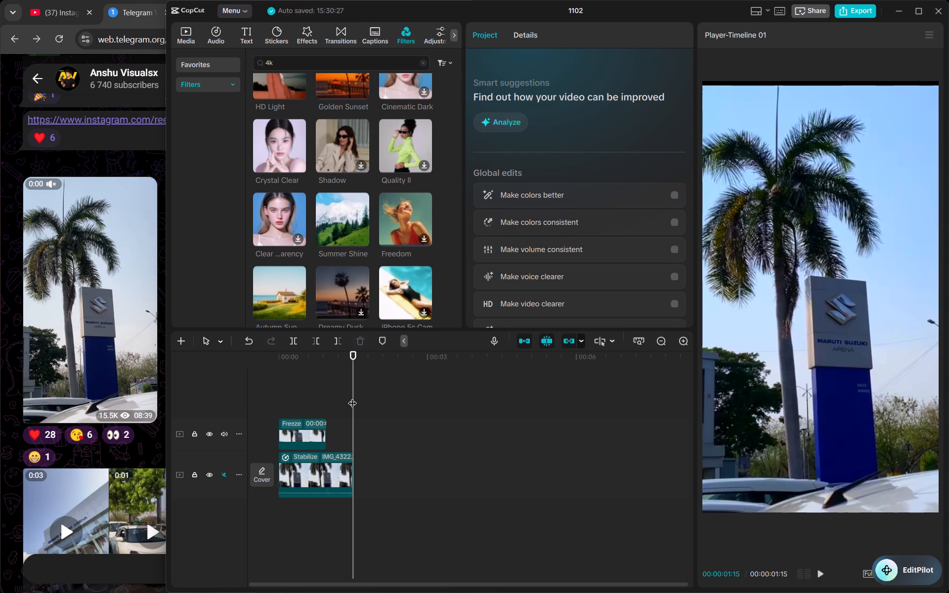
At 00:00:00:10, adjust the freeze frame's pen mask points around the Suzuki logo on the sign.
drag(352, 397, 431, 413)
drag(431, 413, 295, 403)
drag(856, 320, 859, 311)
drag(845, 310, 857, 295)
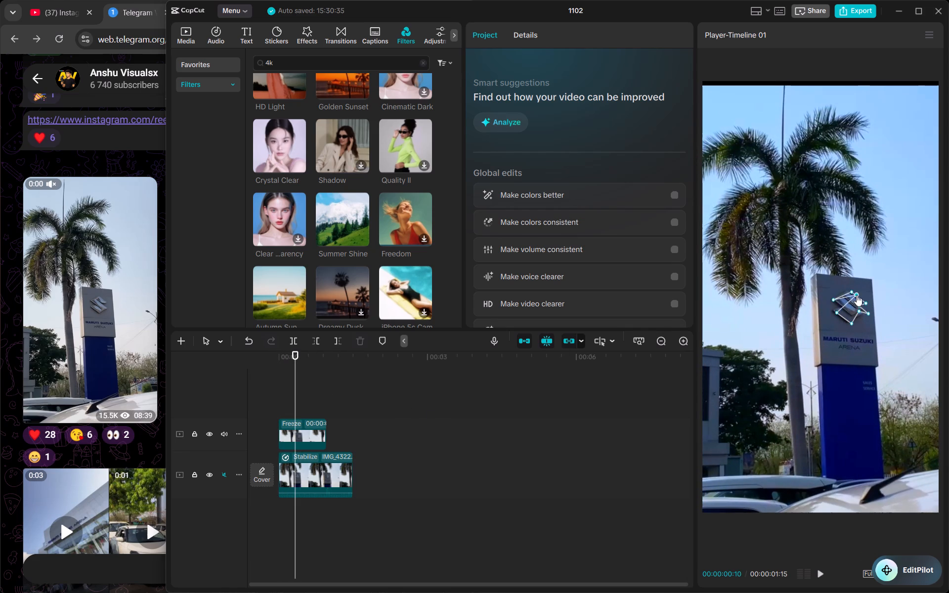
drag(857, 295, 850, 300)
Delete the masked freeze-frame clip from the track above the main clip.
key(BackSpace)
click(282, 435)
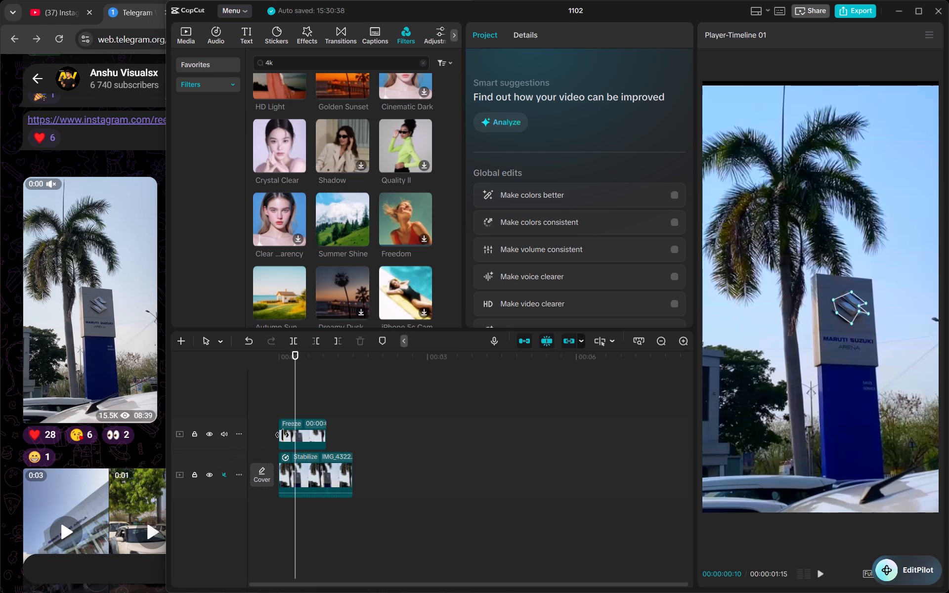
key(BackSpace)
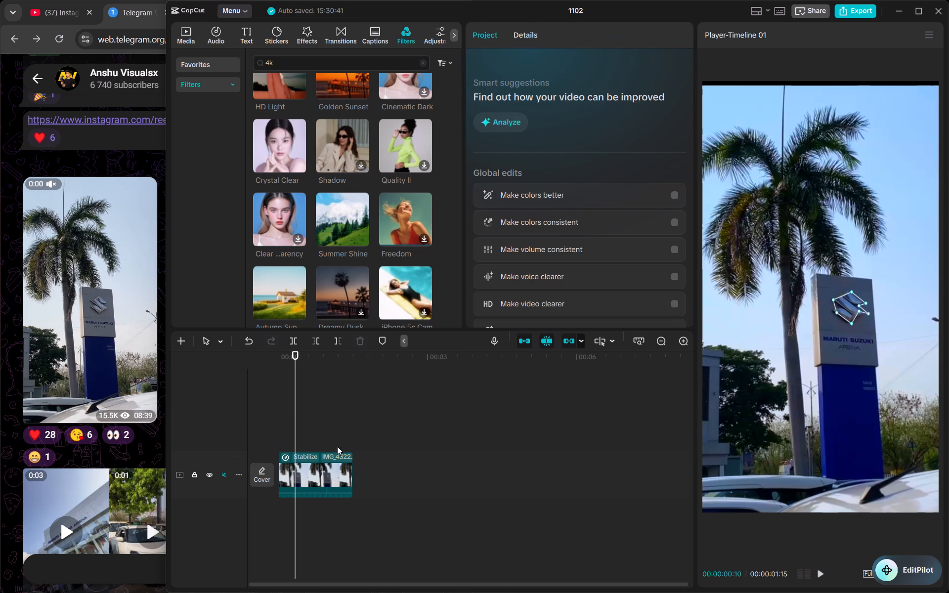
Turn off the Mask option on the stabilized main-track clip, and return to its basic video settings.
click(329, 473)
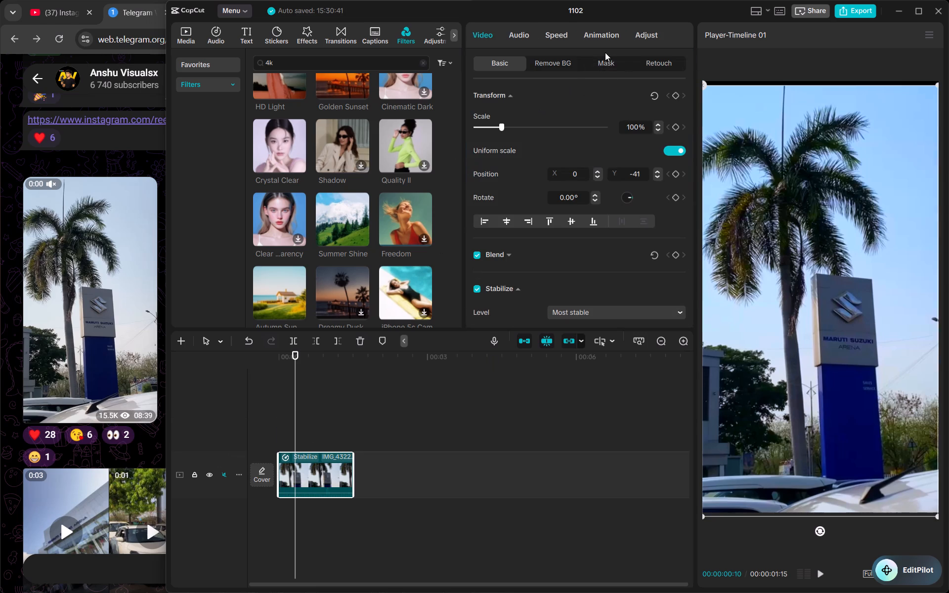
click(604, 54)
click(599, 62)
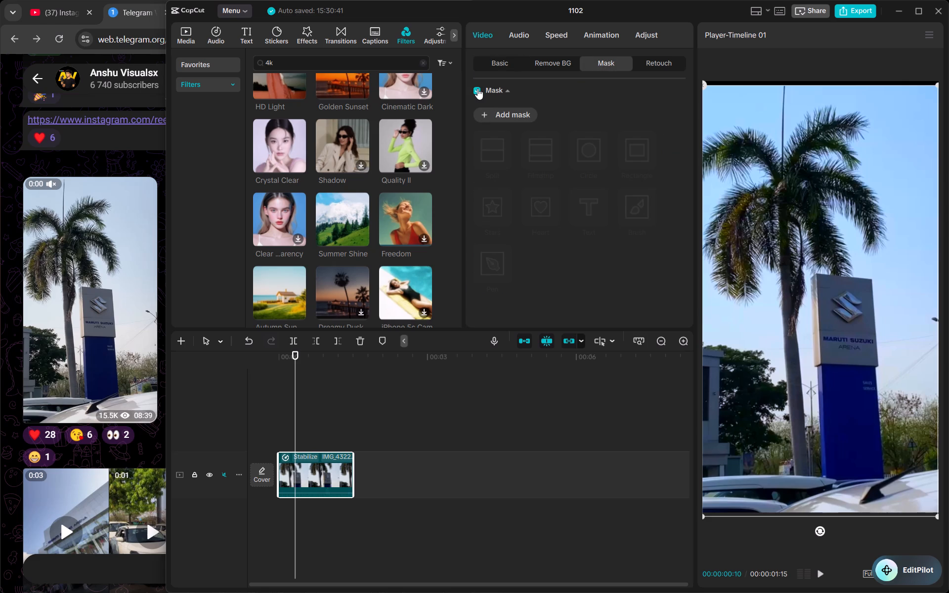
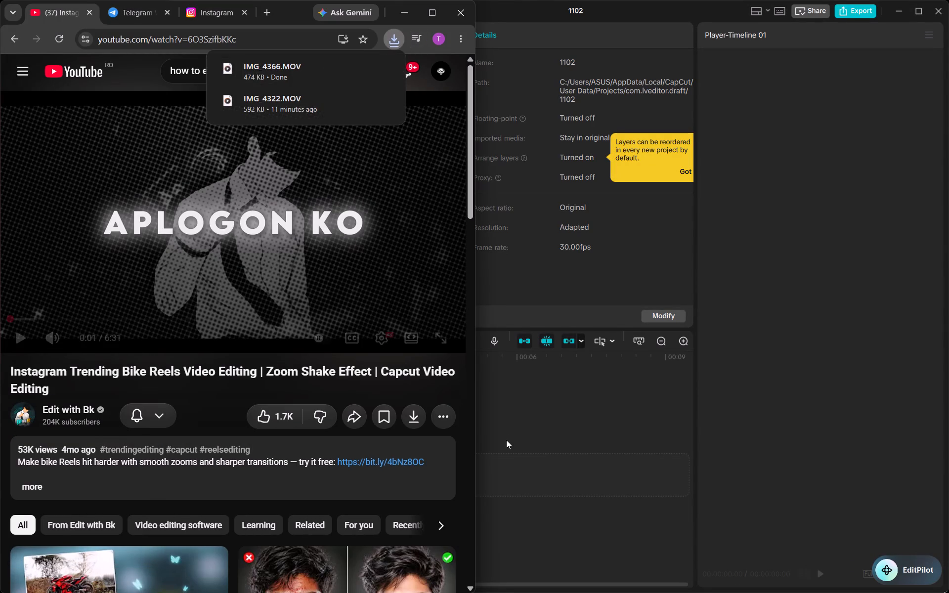
Switch to CapCut and import the downloaded clip IMG_4366 from the D: drive into the project's media.
click(506, 440)
click(273, 58)
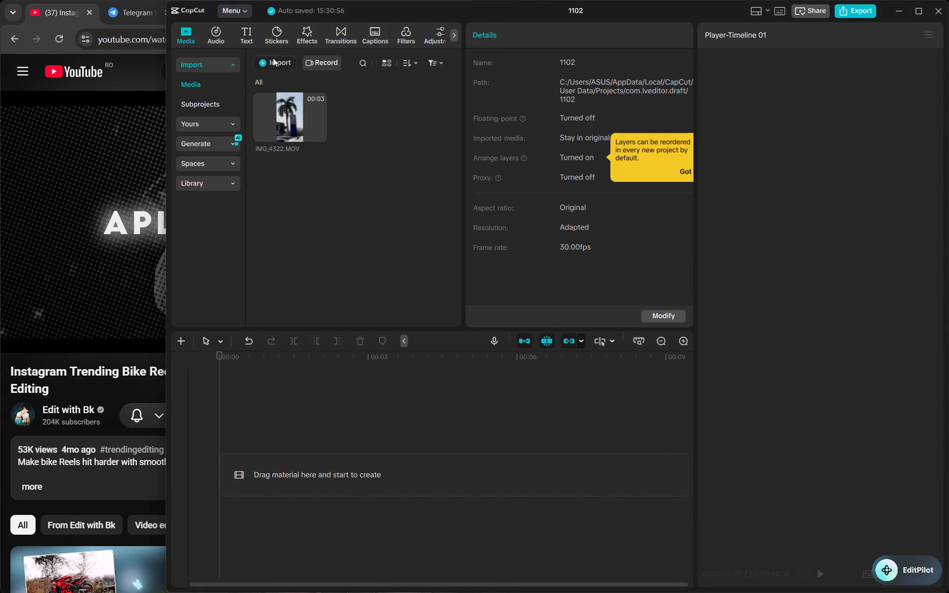
click(318, 93)
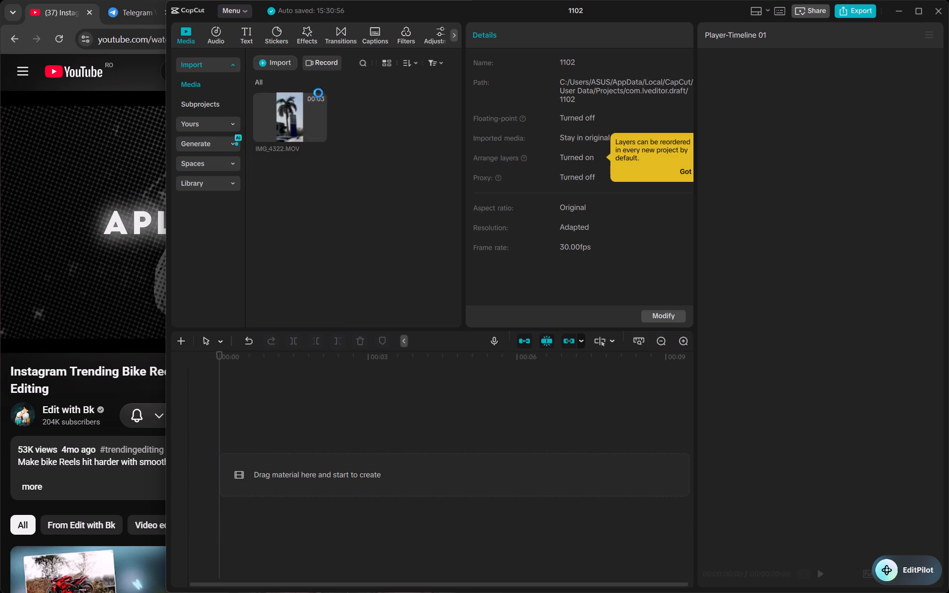
click(359, 310)
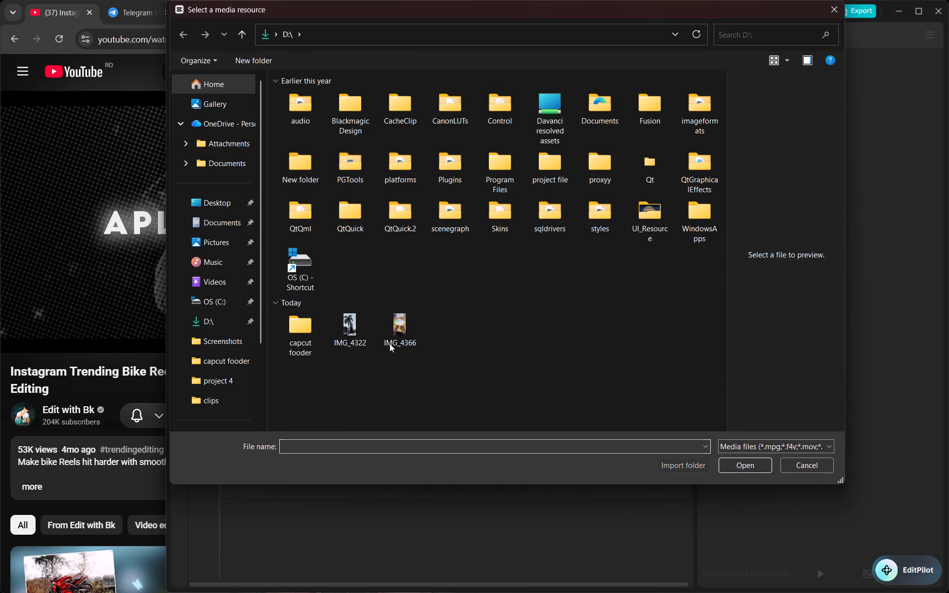
click(389, 343)
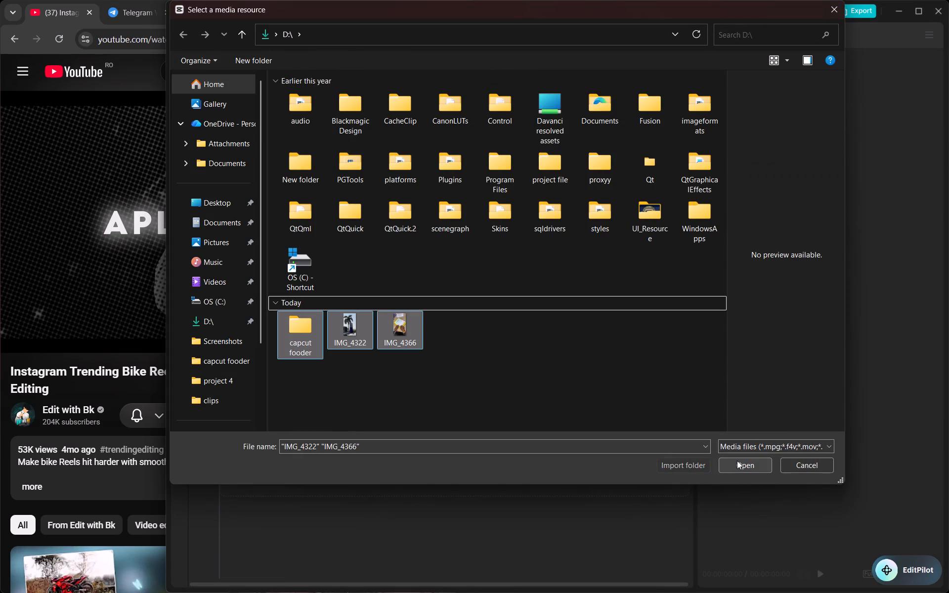
click(405, 331)
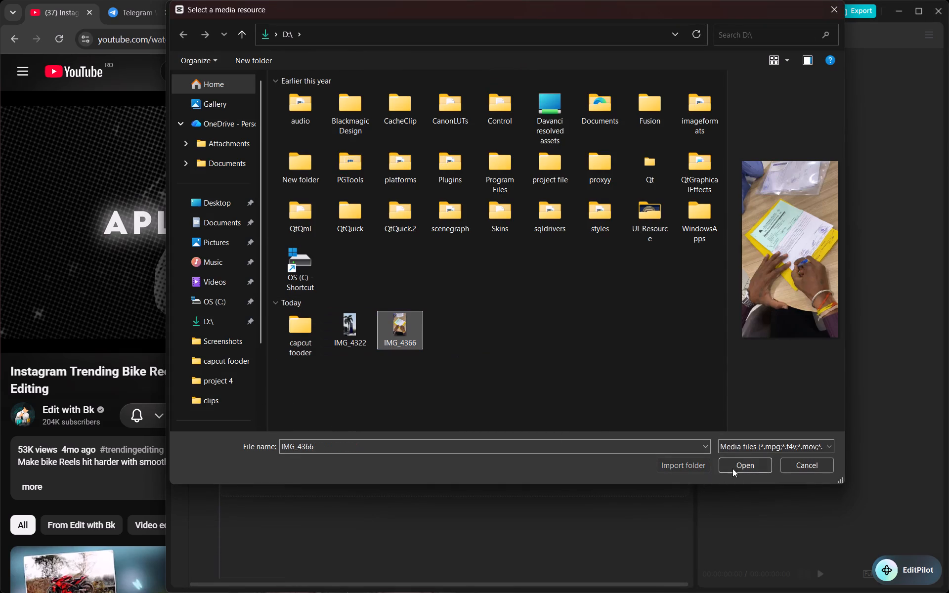
click(744, 466)
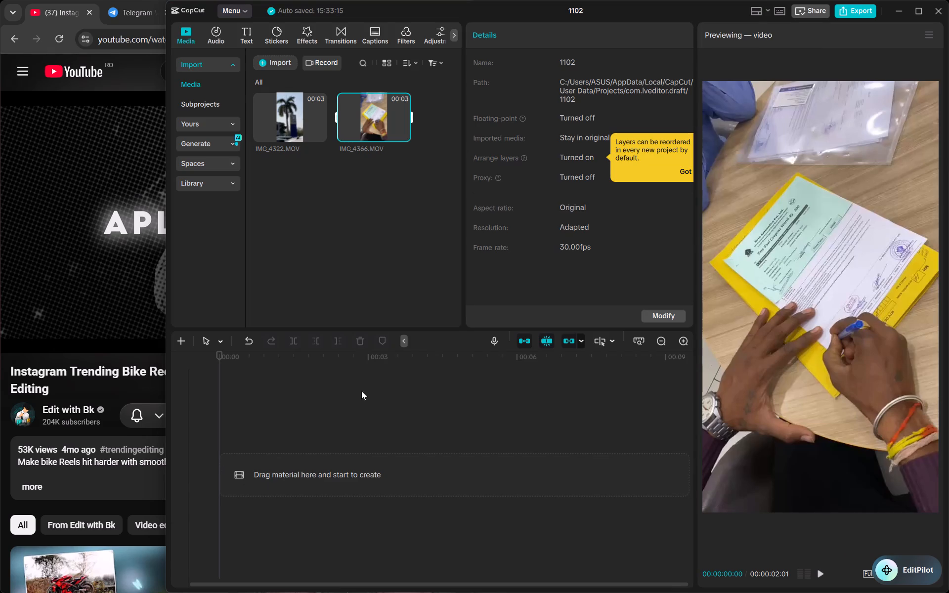
Add the IMG_4366.MOV document-signing clip to the empty timeline and preview it.
drag(376, 118, 284, 457)
key(space)
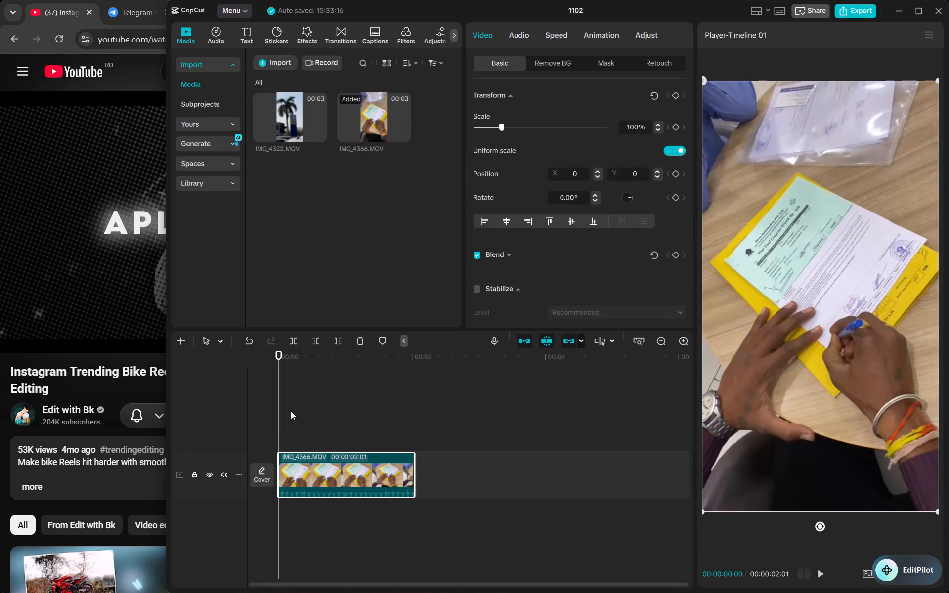
key(space)
key(space)
key(space)
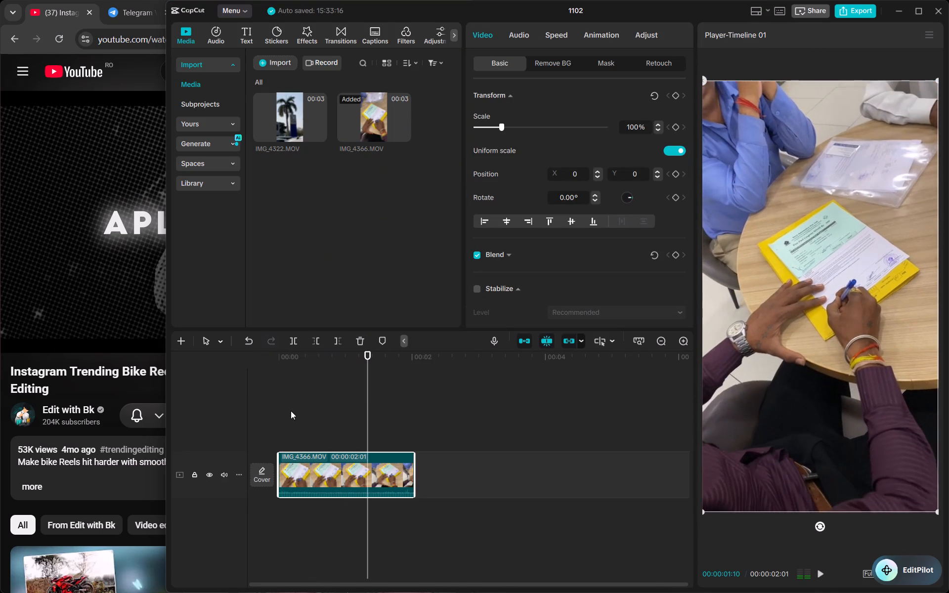
Turn on Stabilize for the IMG_4366 clip at the Recommended level and play it back.
scroll(621, 245, down, 1)
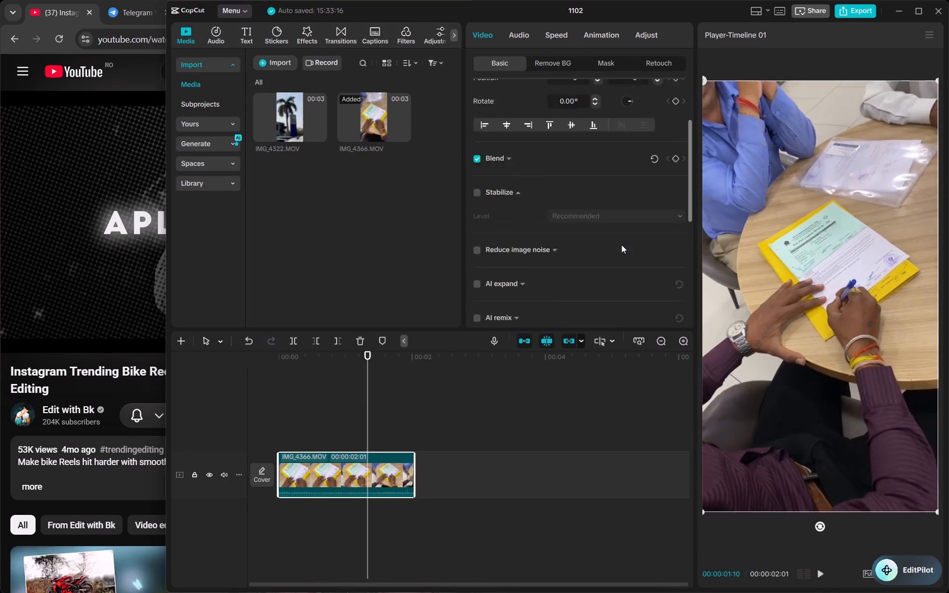
scroll(621, 245, down, 1)
click(479, 103)
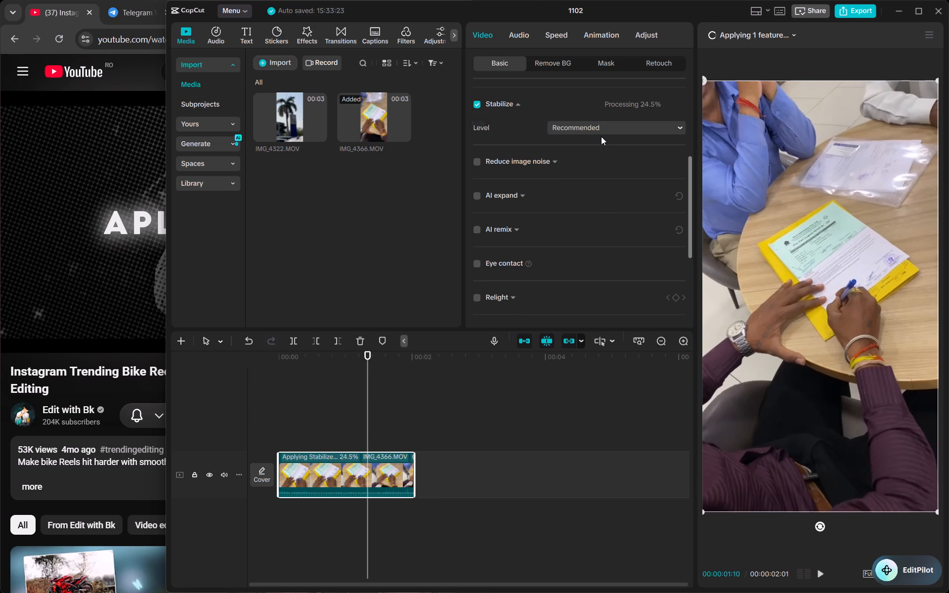
drag(370, 401, 229, 381)
key(space)
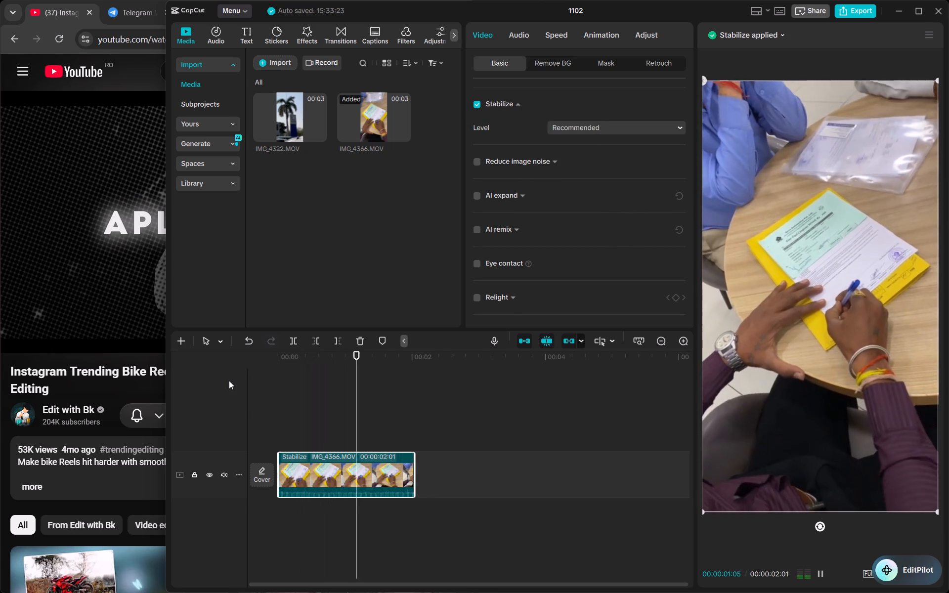
key(space)
Change the clip's stabilization level to Most stable and play it back from the start.
click(600, 126)
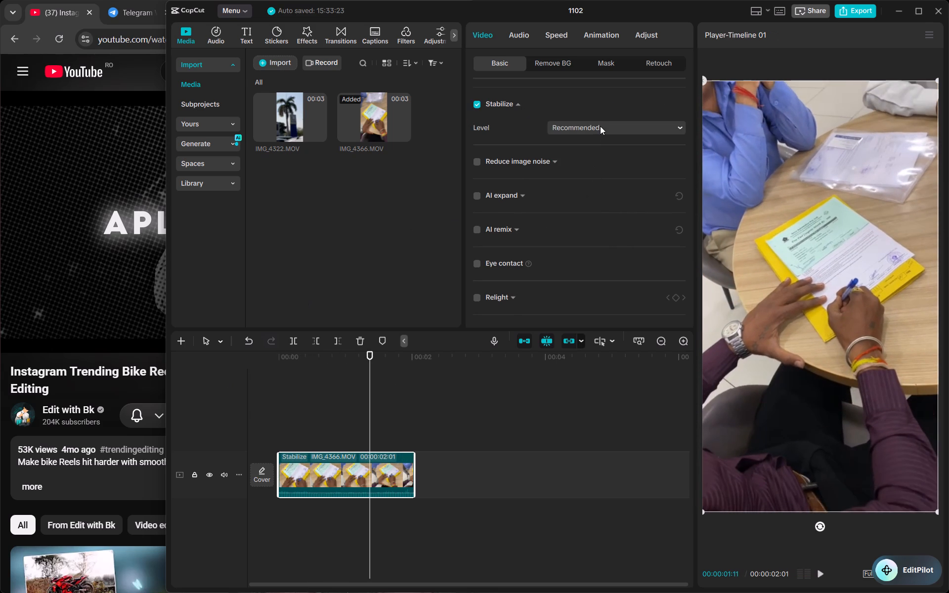
click(586, 192)
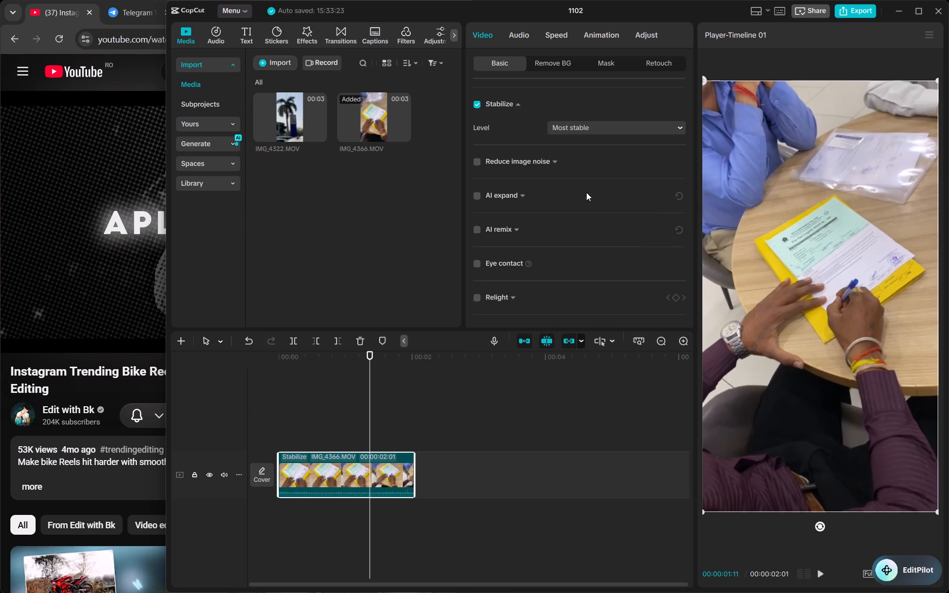
drag(374, 404, 227, 393)
key(space)
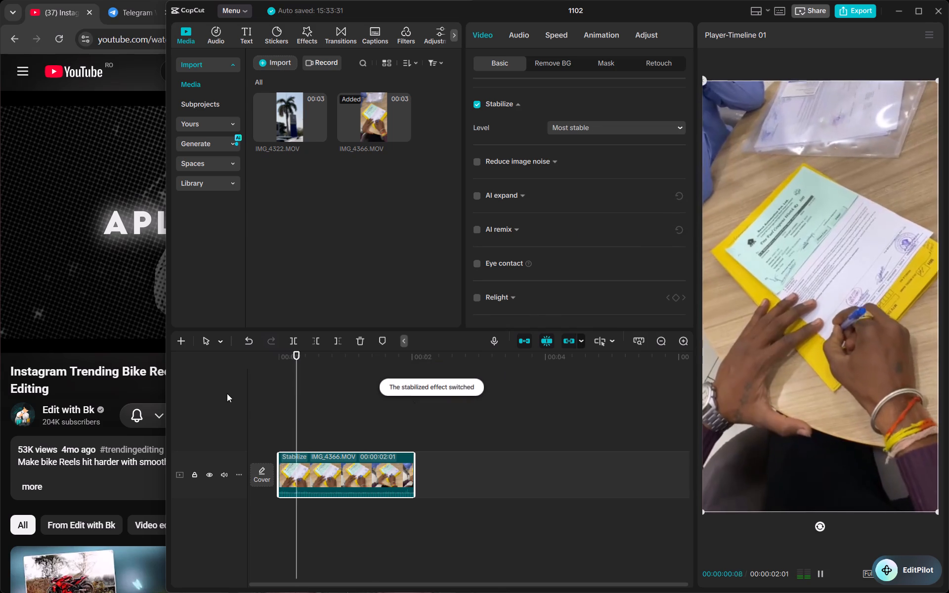
key(space)
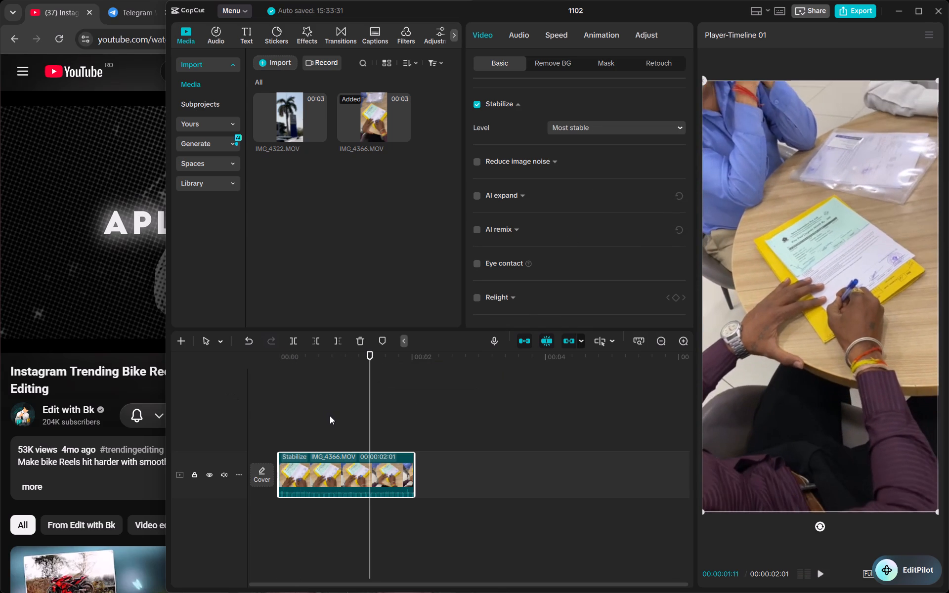
Apply a Custom speed curve to the clip and remove the curve's three middle points.
scroll(330, 416, up, 1)
scroll(556, 214, up, 4)
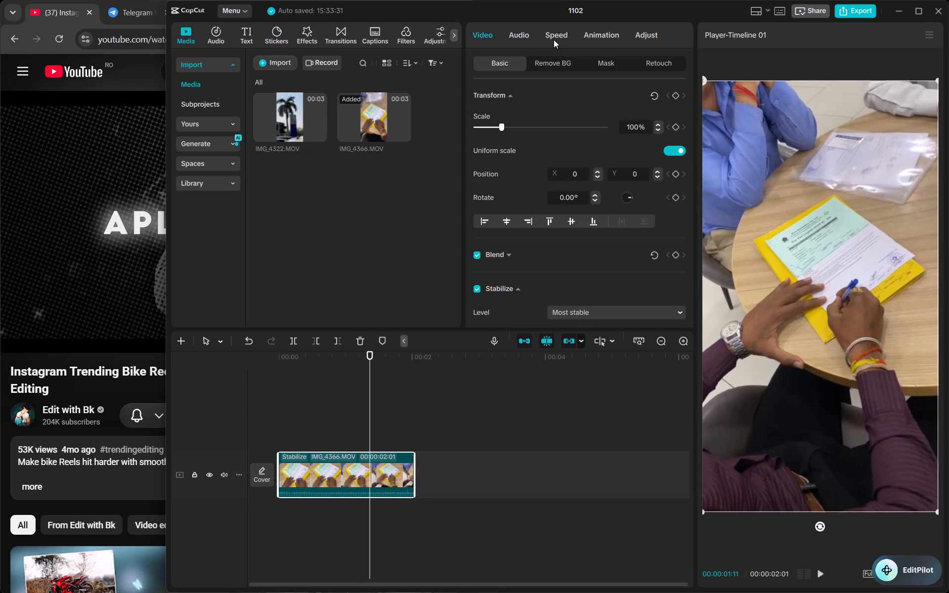
click(554, 40)
double_click(539, 98)
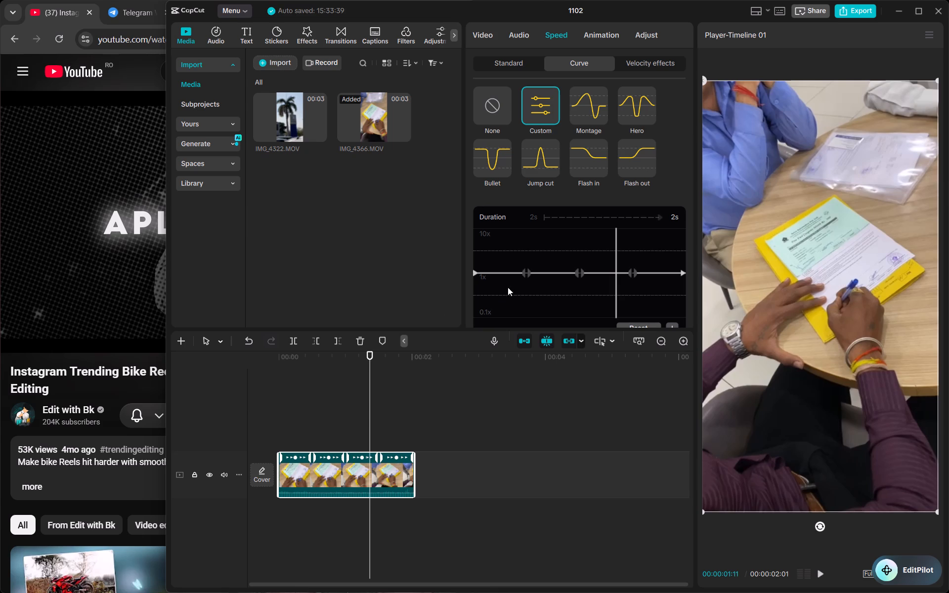
click(523, 271)
scroll(523, 271, down, 1)
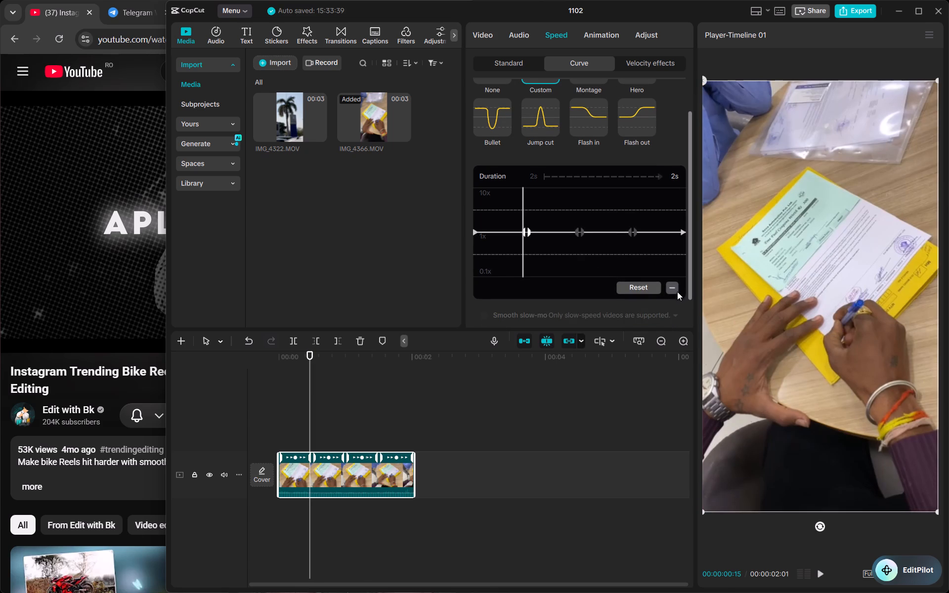
click(676, 287)
click(584, 231)
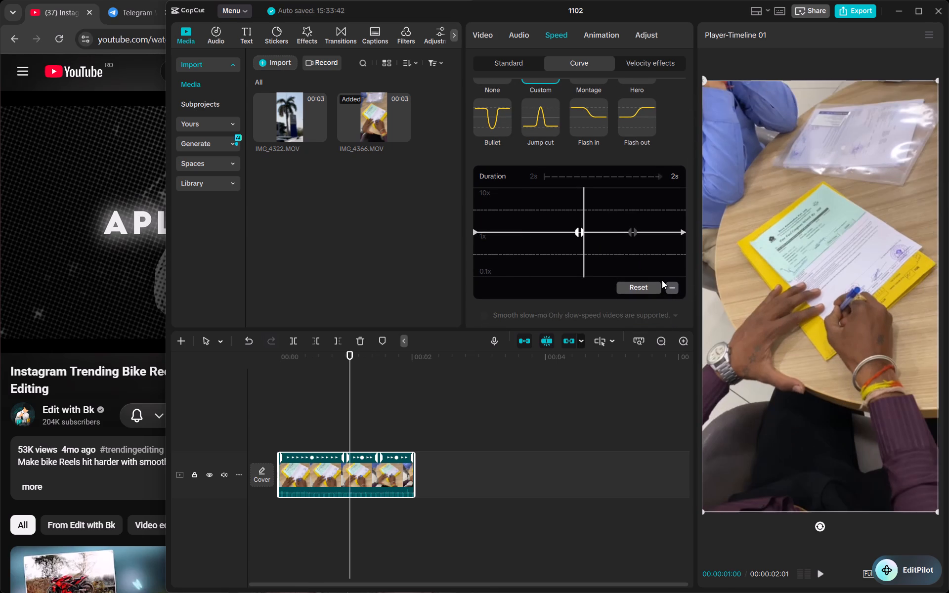
click(670, 286)
click(634, 229)
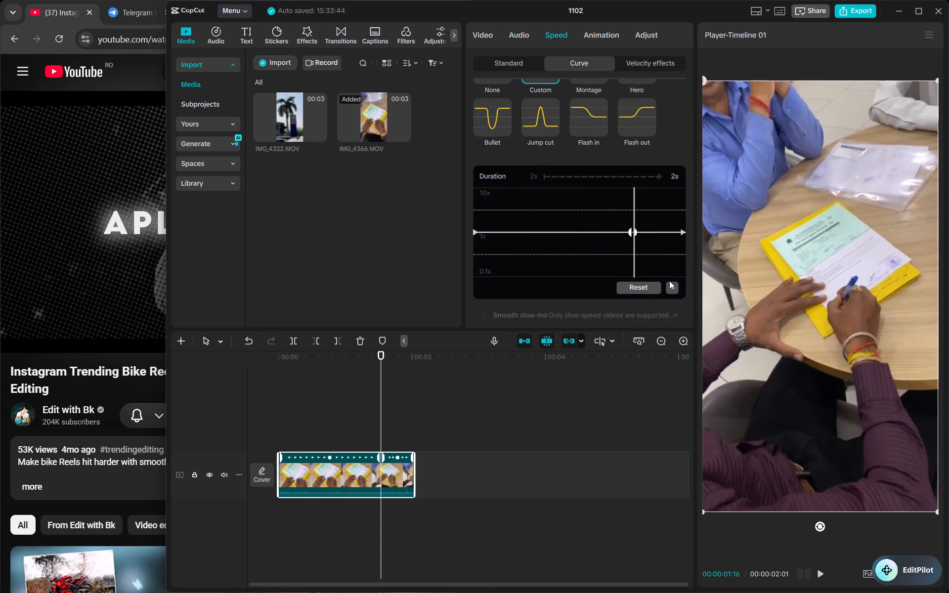
click(671, 283)
Shape the speed curve from a fast start well above 1x down to about 0.5x at the end, and preview it.
drag(382, 402, 277, 388)
drag(683, 234, 682, 257)
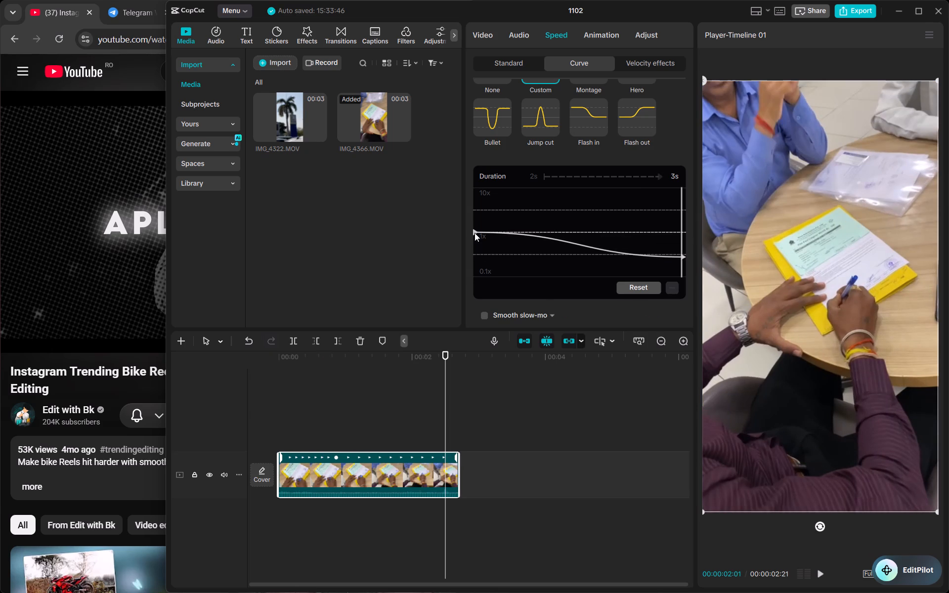
drag(474, 233, 481, 211)
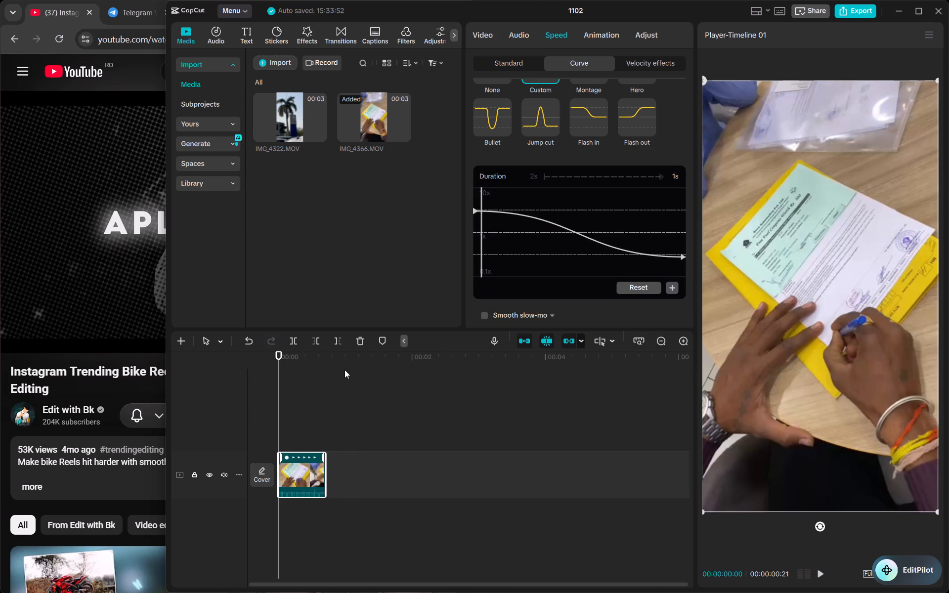
key(space)
key(space)
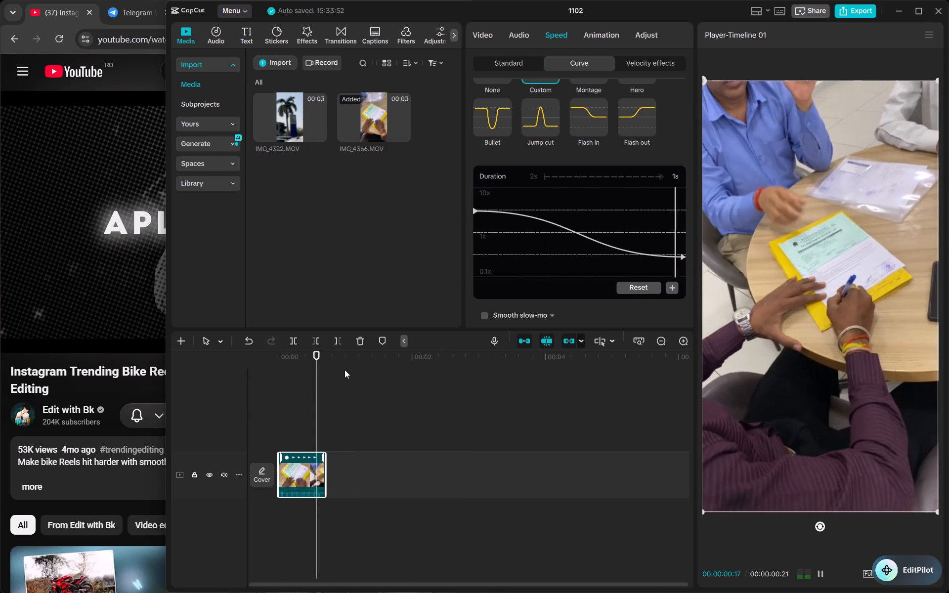
key(space)
key(space)
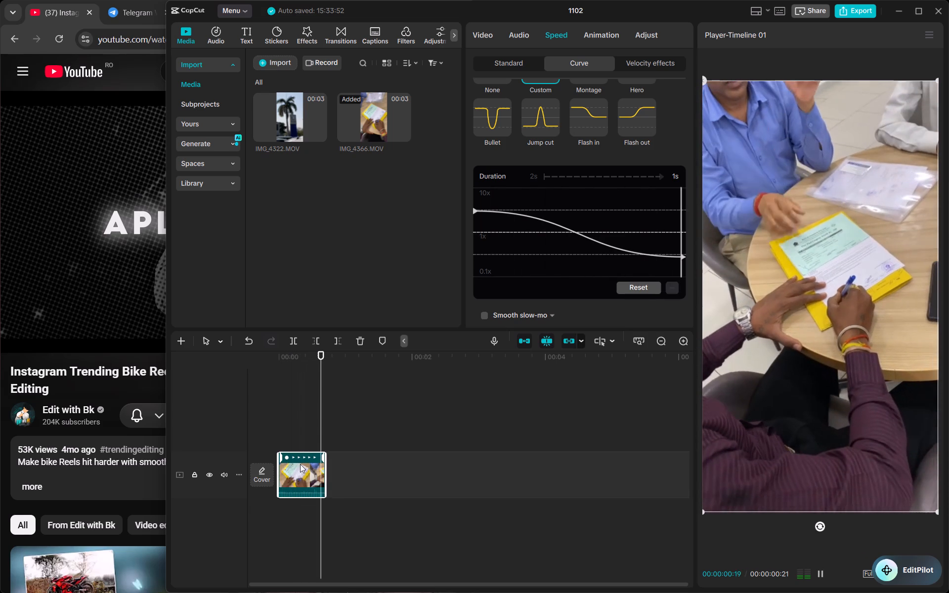
Mute the main video track.
click(224, 475)
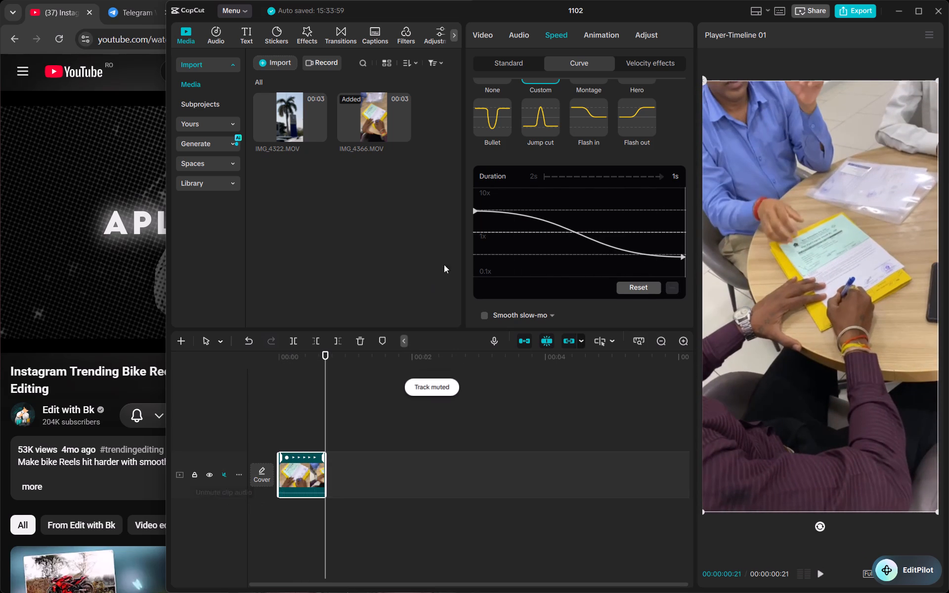
Lower the speed curve's starting point to about 2.8x and preview the ramp.
drag(475, 211, 476, 224)
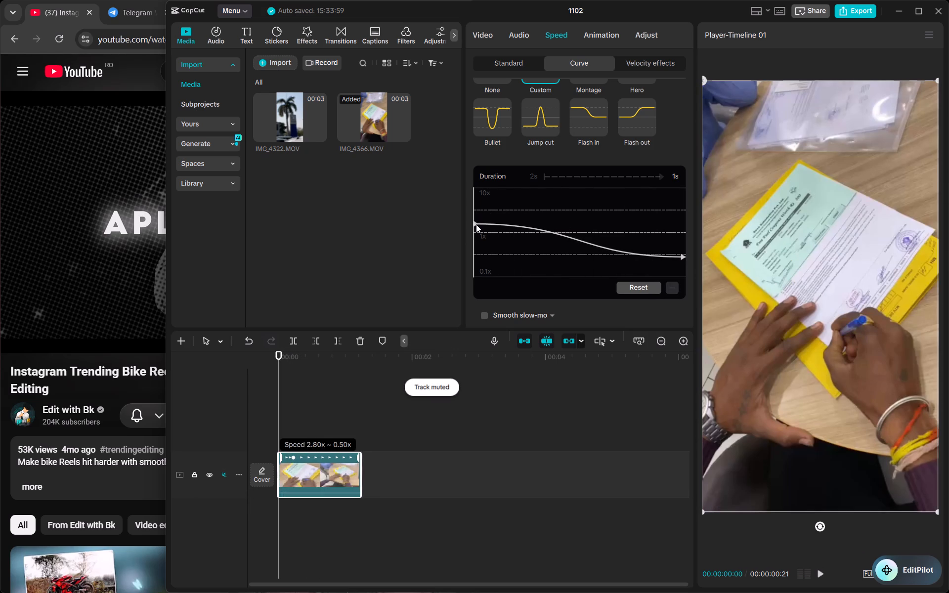
drag(476, 224, 475, 224)
key(space)
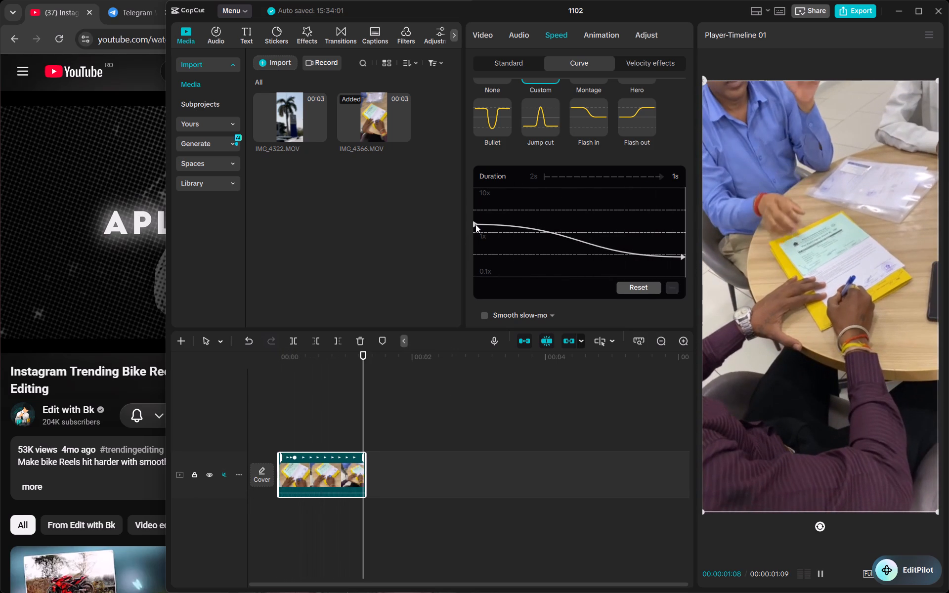
key(space)
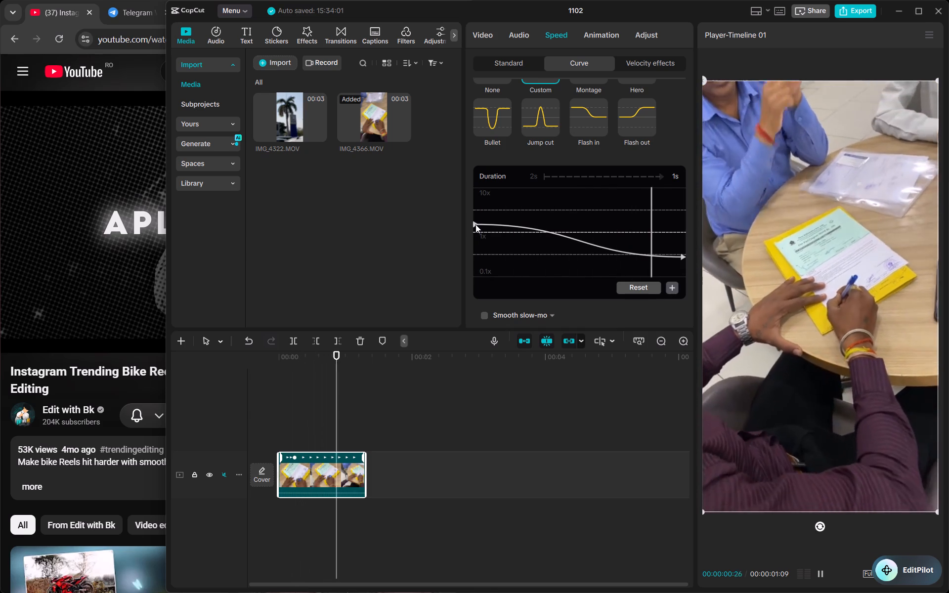
key(space)
key(space)
Split the clip at 00:00:00:17.
drag(335, 428, 322, 427)
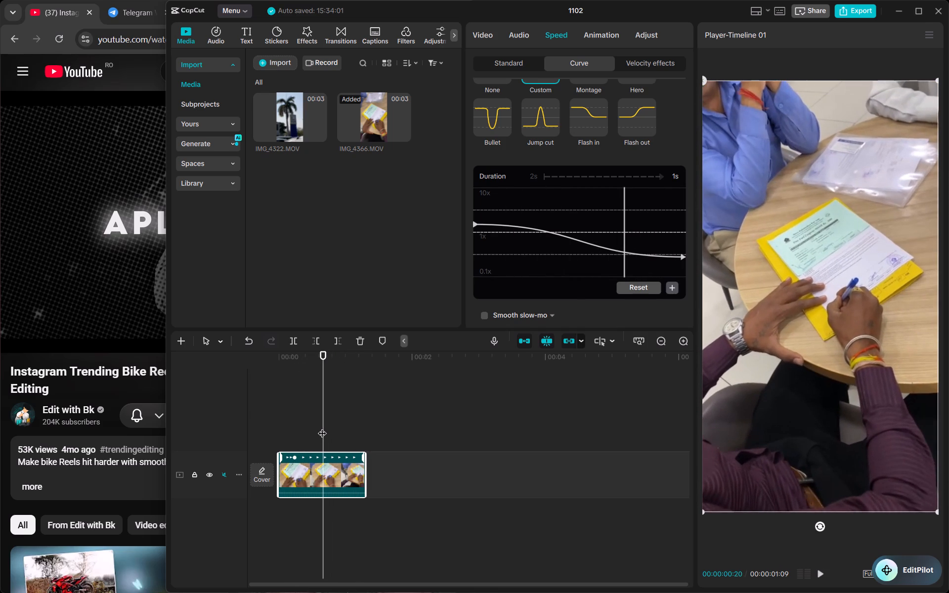
drag(322, 427, 317, 426)
key(g)
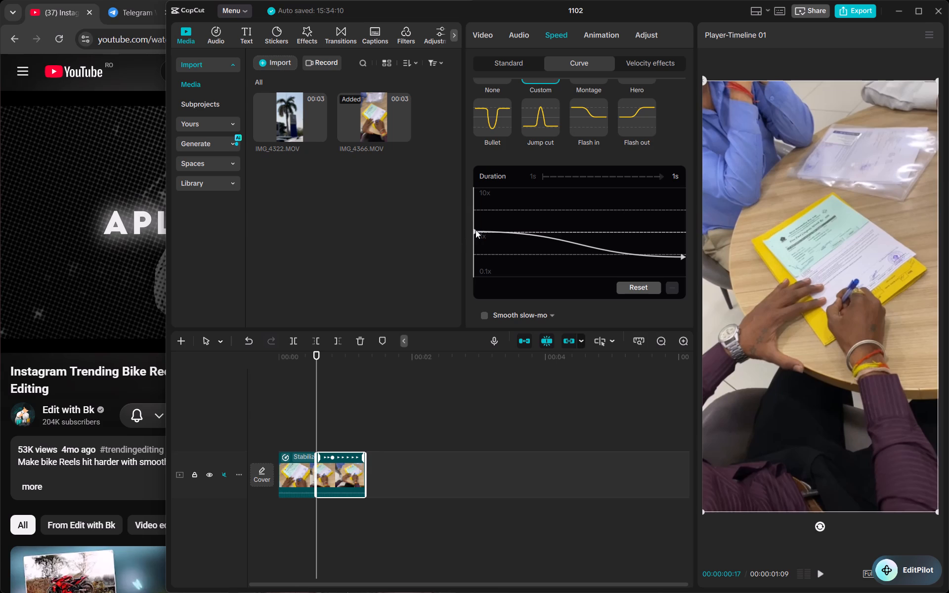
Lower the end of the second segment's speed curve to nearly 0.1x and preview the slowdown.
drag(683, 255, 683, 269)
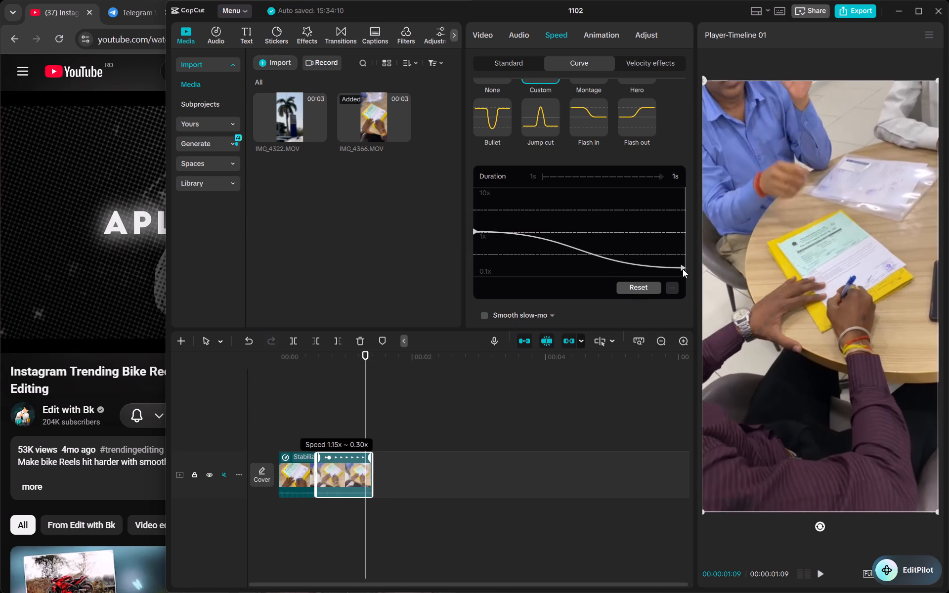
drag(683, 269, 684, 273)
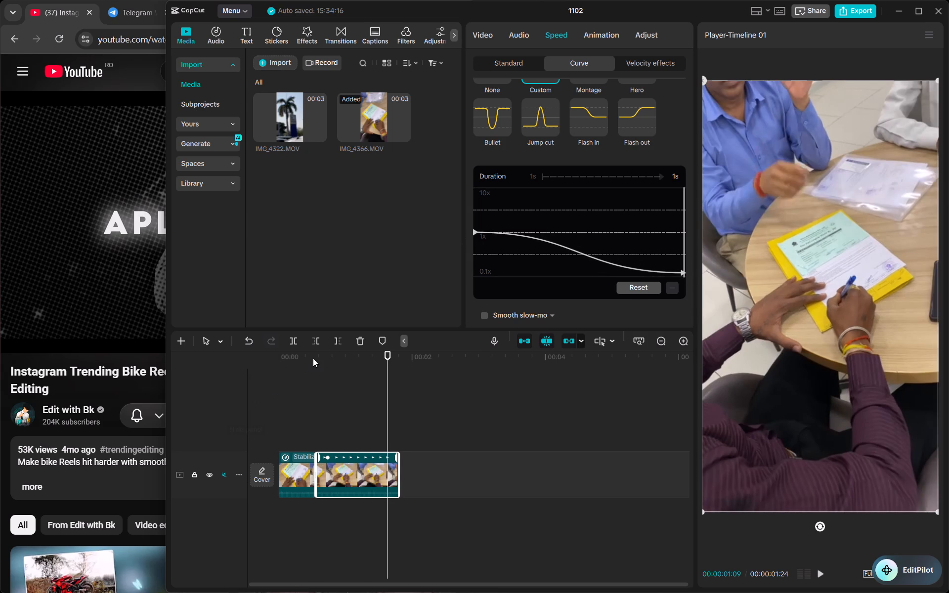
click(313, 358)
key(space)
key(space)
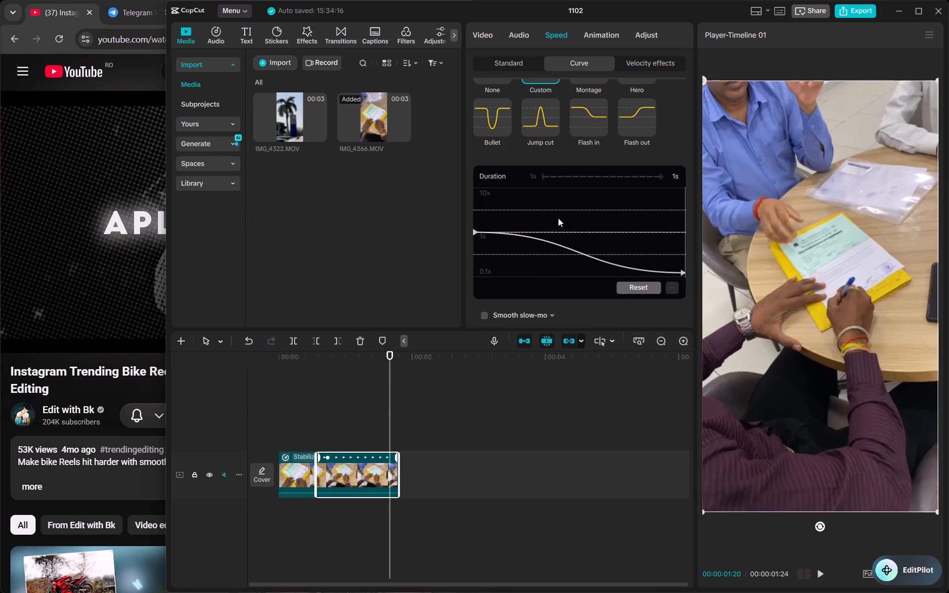
Switch the second segment to a standard constant speed of 0.60x and play it back.
scroll(558, 218, up, 3)
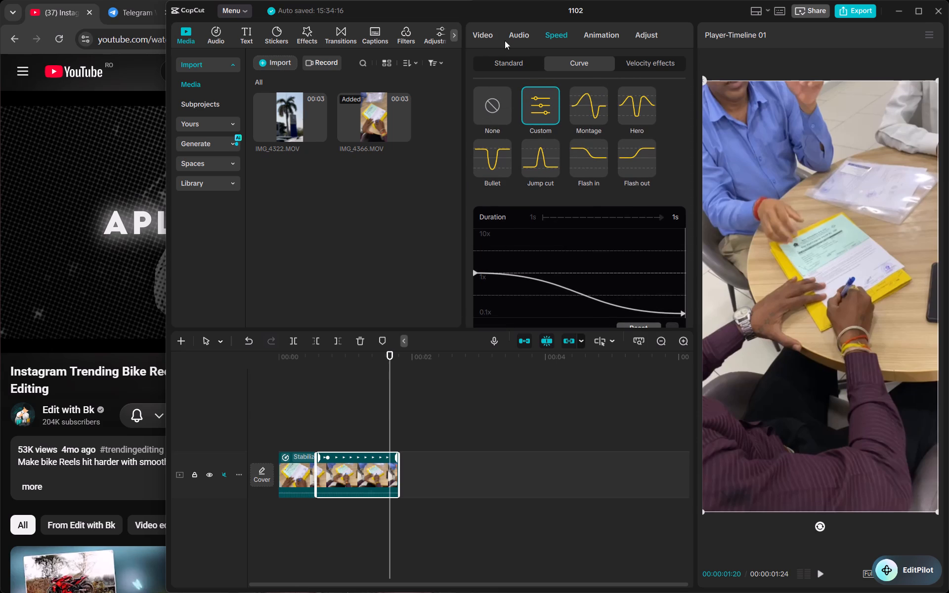
click(510, 63)
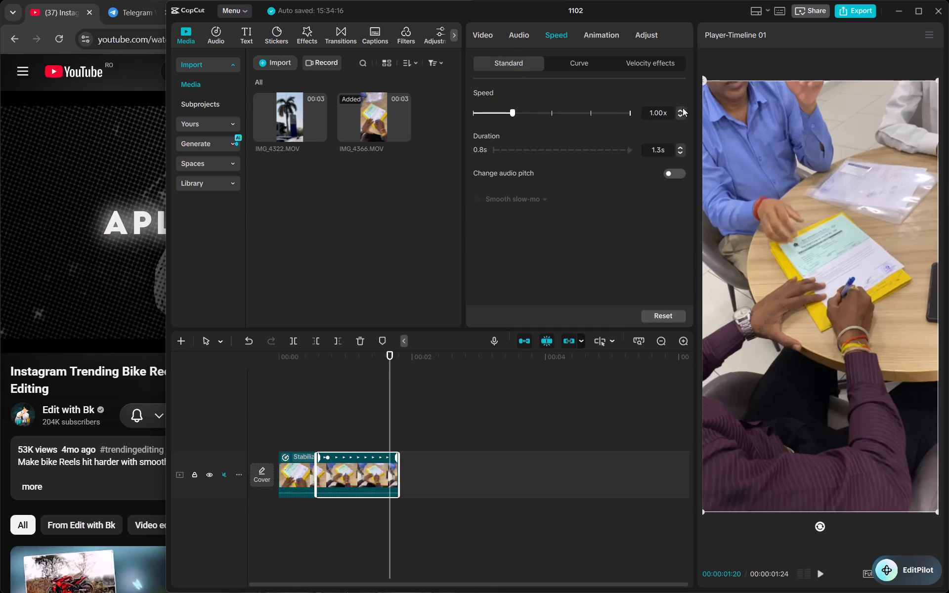
click(682, 114)
click(682, 114)
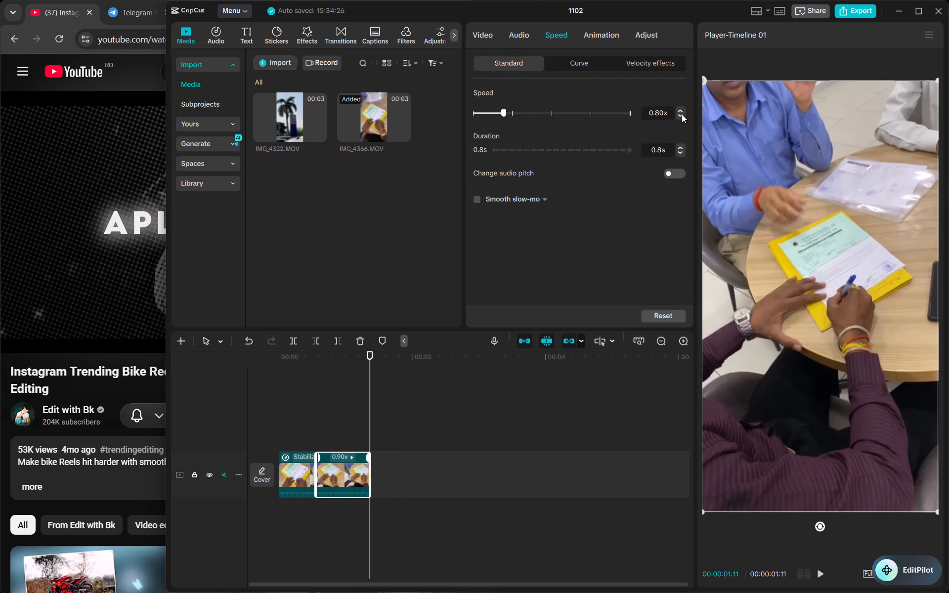
click(682, 114)
click(682, 114)
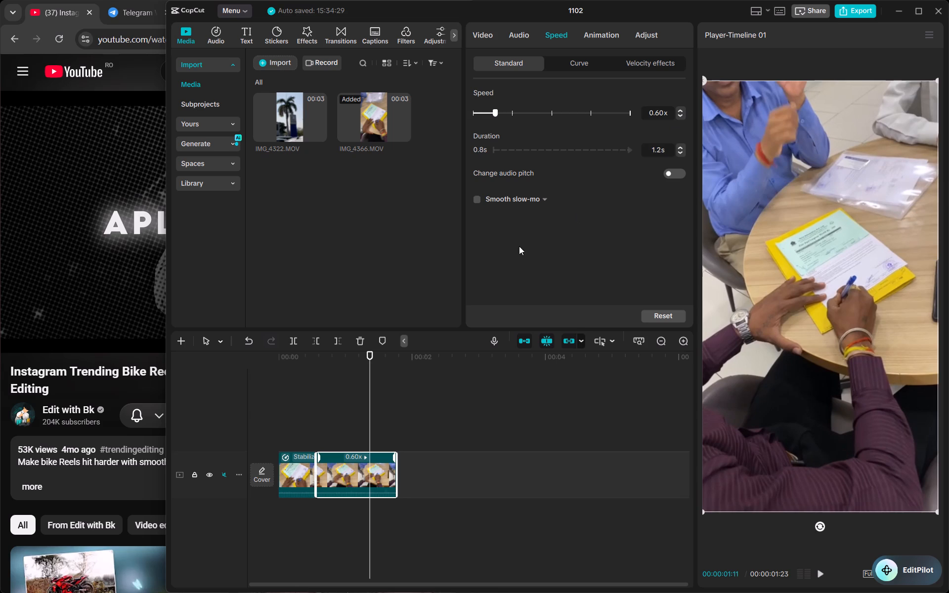
click(309, 364)
key(space)
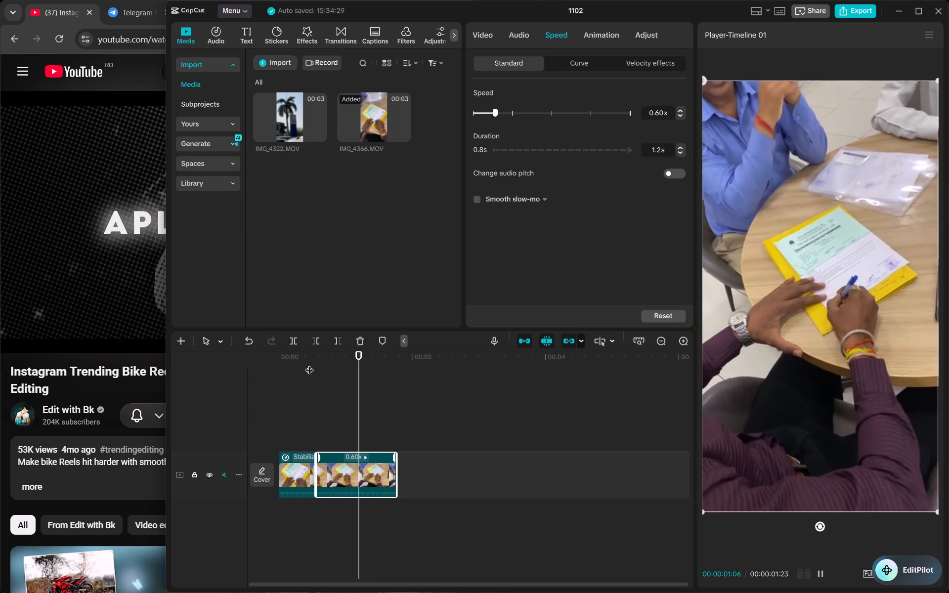
key(space)
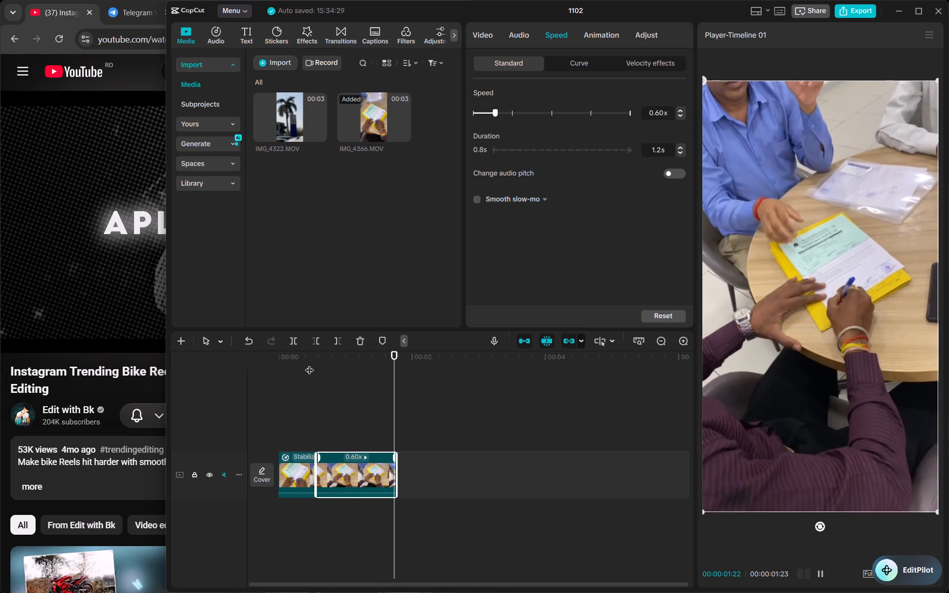
Split the second segment at 00:00:01:04 and delete the part after the cut.
click(360, 357)
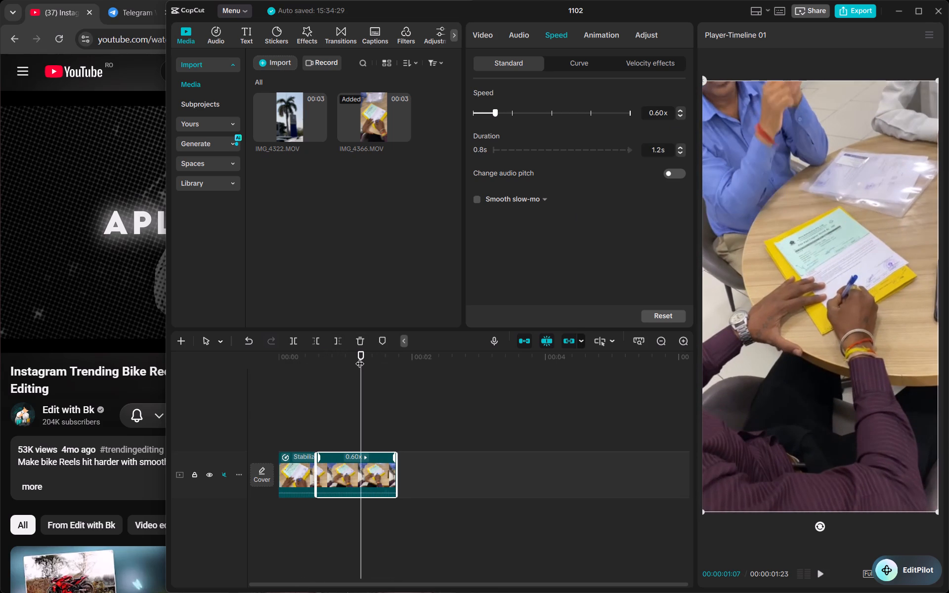
key(Left)
key(Left)
key(Left)
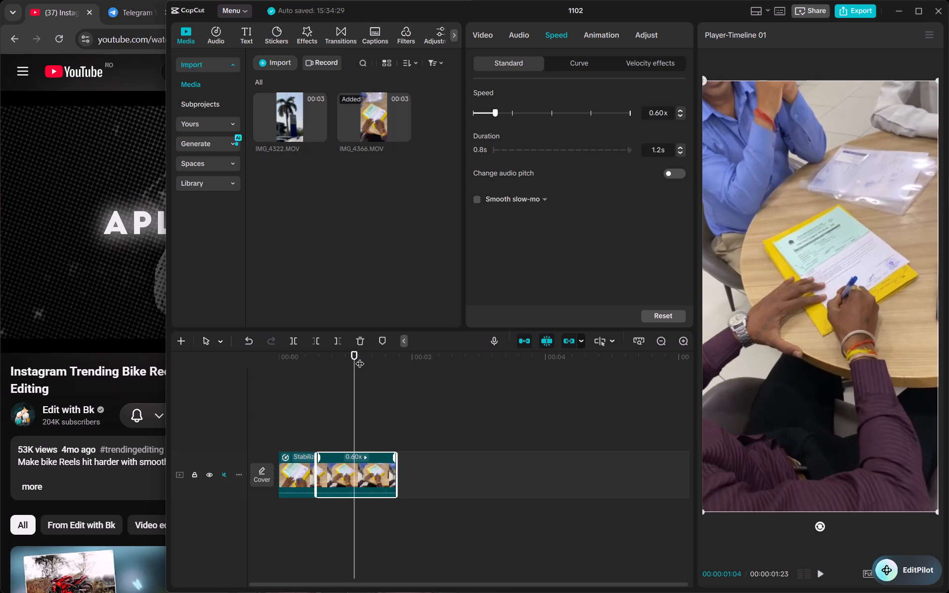
key(g)
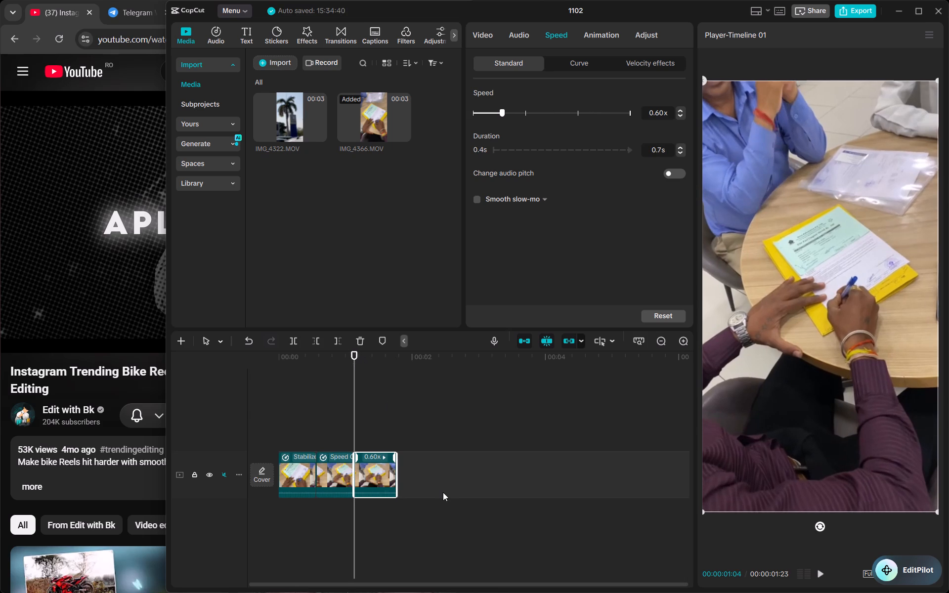
key(BackSpace)
Play back the shortened sequence across the cut, stepping back to 00:00:00:14 to replay it.
click(322, 365)
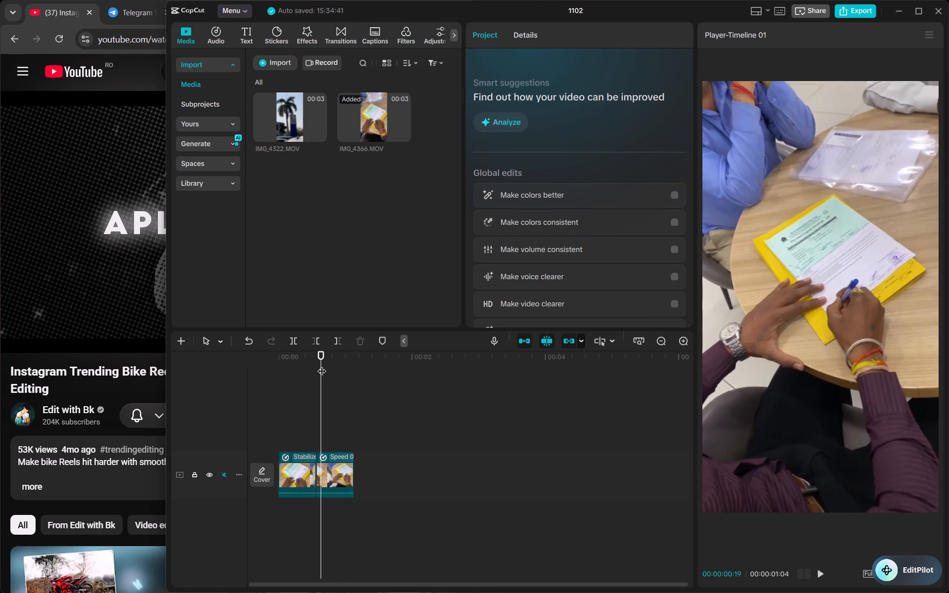
key(space)
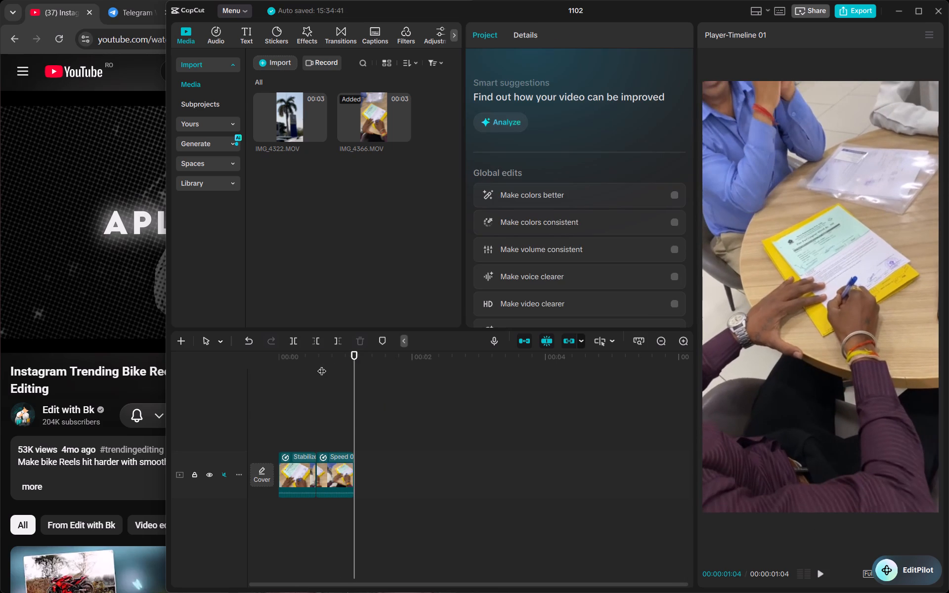
key(Left)
key(Left)
key(Left)
key(Left)
key(Left)
key(Left)
key(Left)
key(Left)
key(Left)
key(Left)
key(Left)
key(Left)
key(Left)
key(Left)
key(Left)
key(Left)
key(Left)
key(Left)
key(Left)
key(Left)
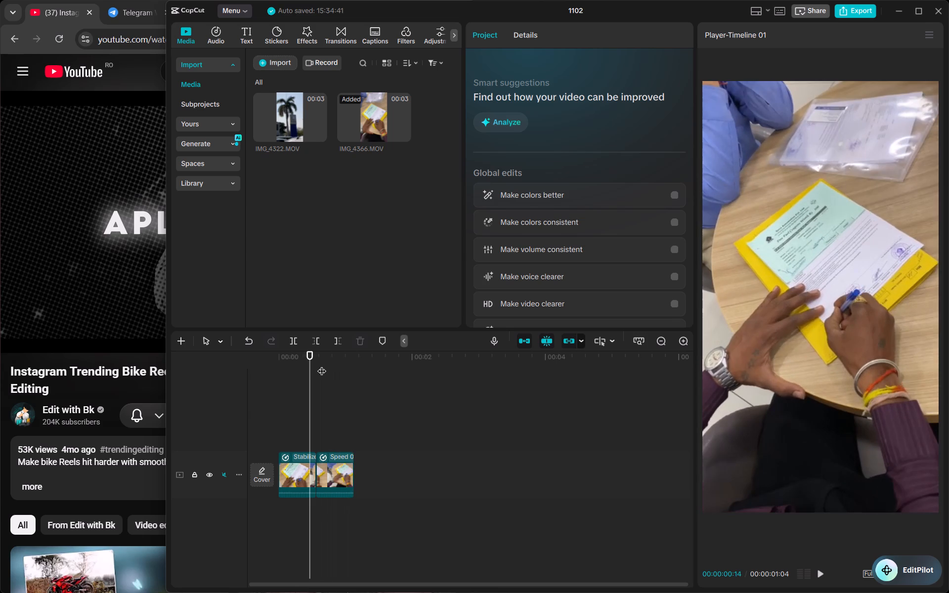
key(space)
key(space)
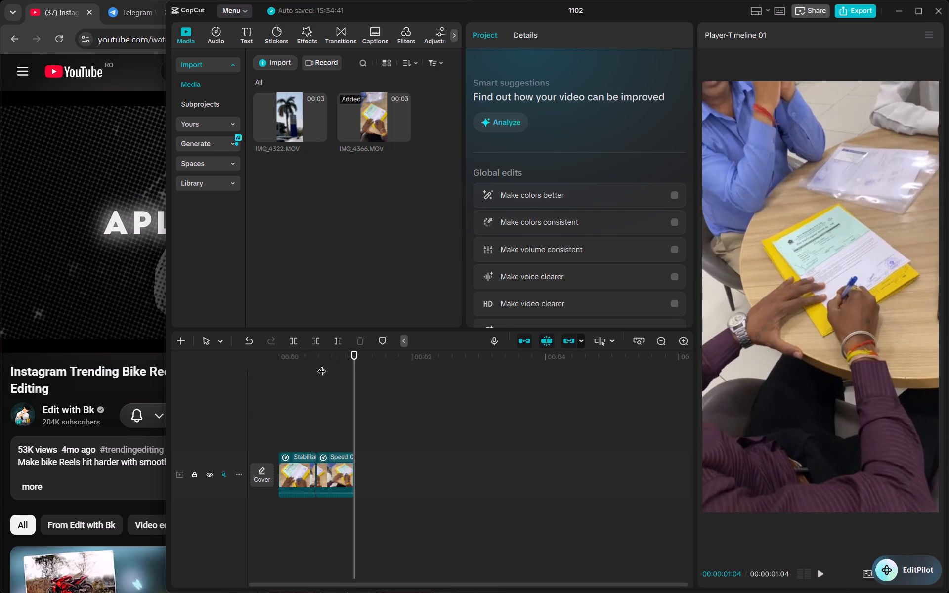
Delete the first, curve-ramped segment and play back the remaining 0.60x segment.
click(297, 477)
key(BackSpace)
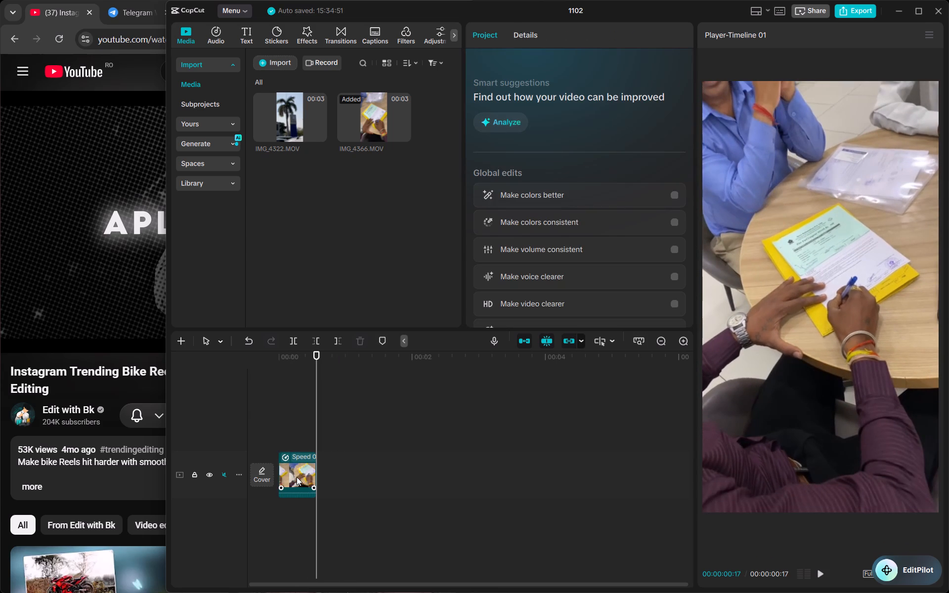
double_click(686, 338)
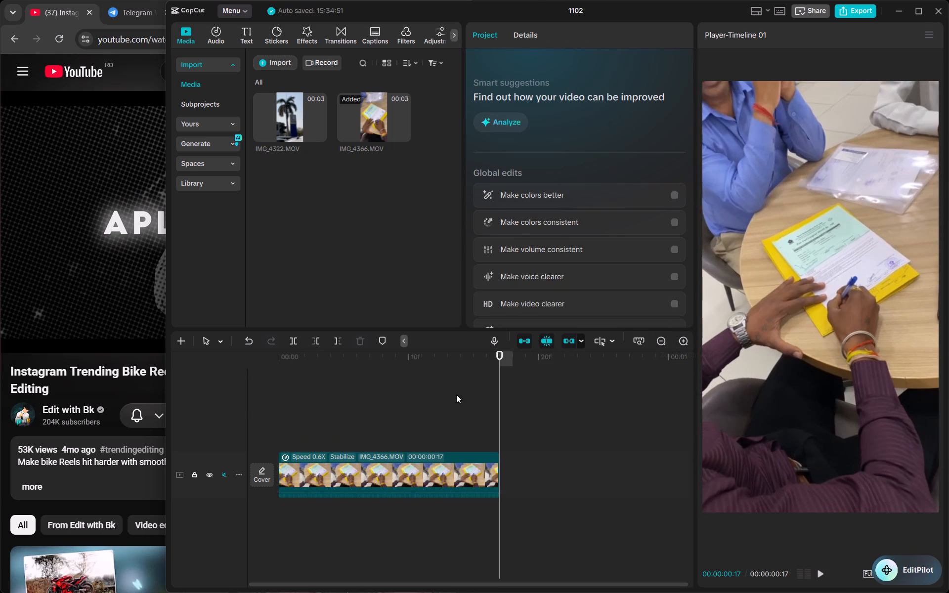
drag(501, 411, 260, 410)
key(space)
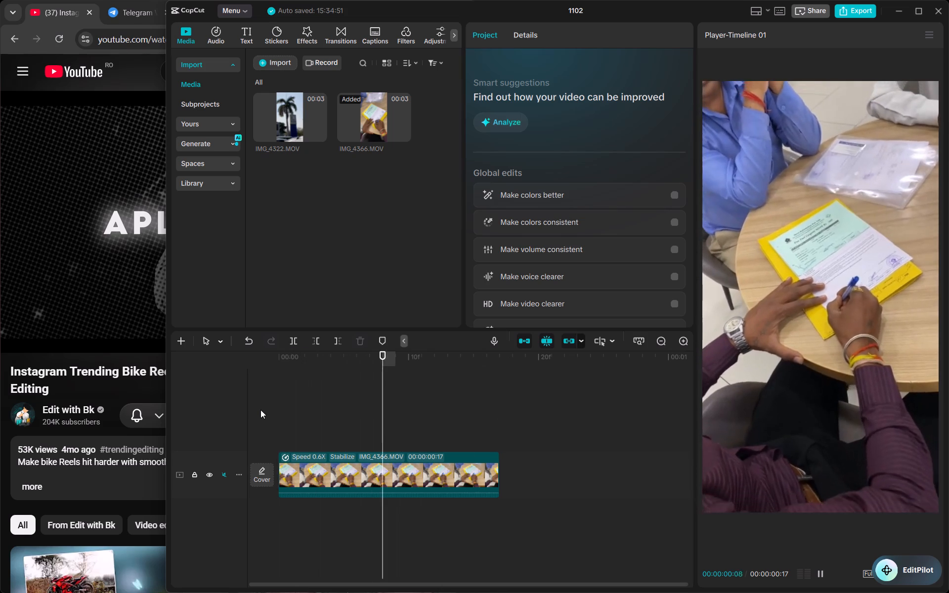
key(space)
Set the remaining IMG_4366 segment's speed to 0.40x and preview it.
click(324, 485)
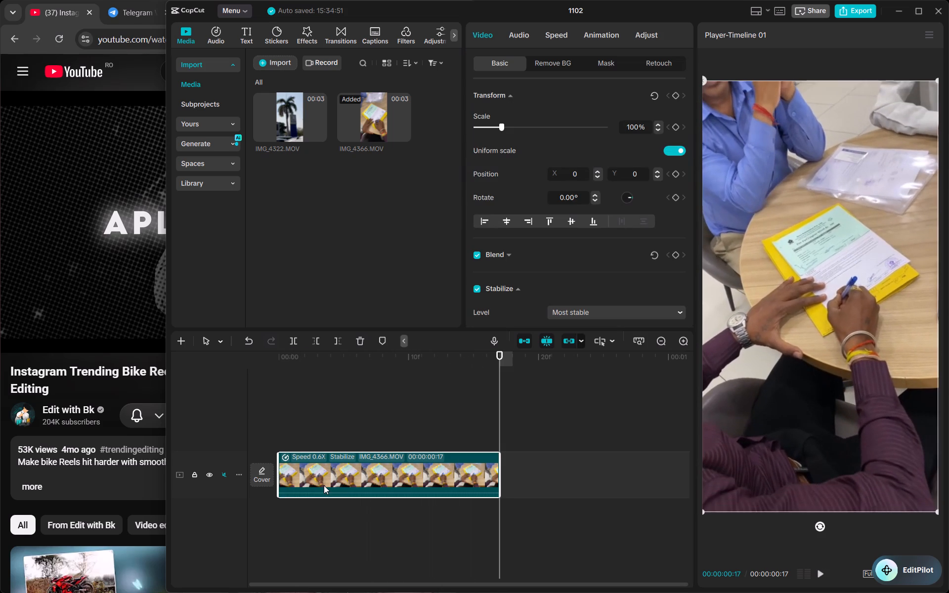
click(557, 32)
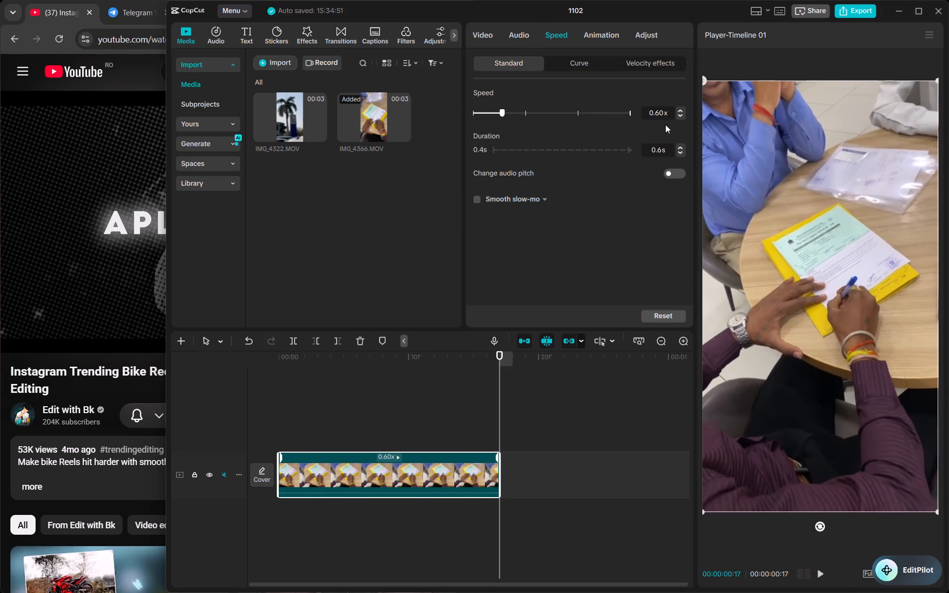
click(681, 114)
click(681, 114)
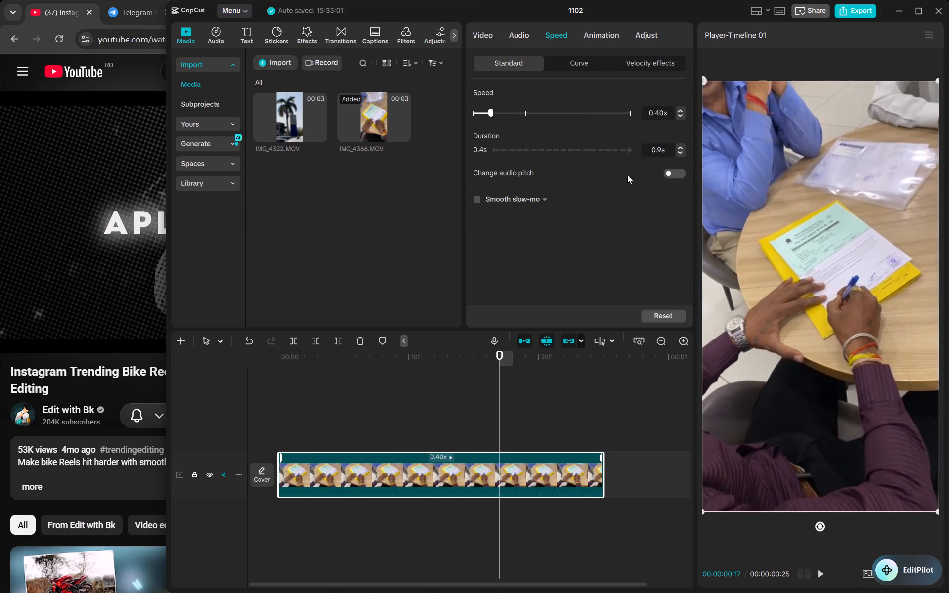
drag(334, 353, 199, 394)
key(space)
key(space)
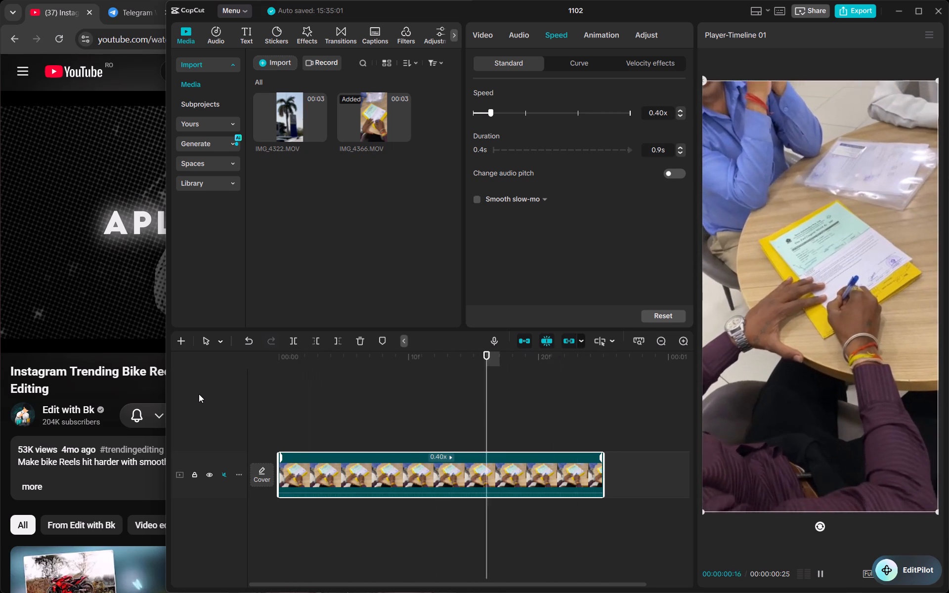
key(space)
key(space)
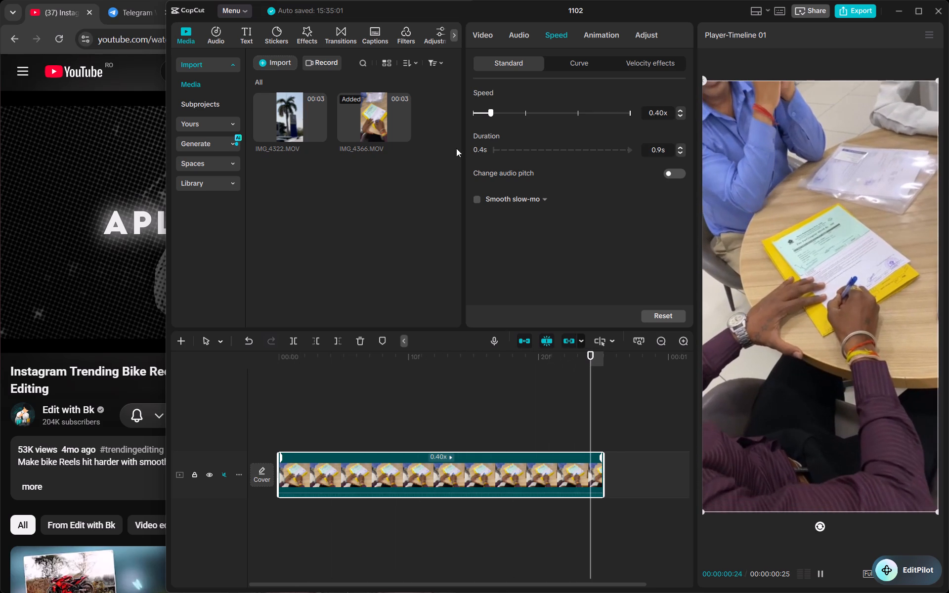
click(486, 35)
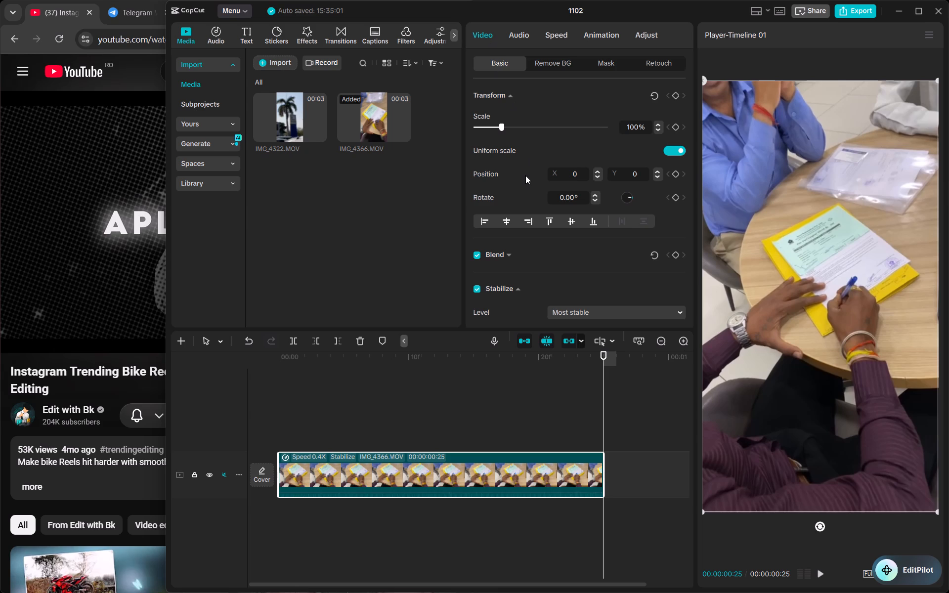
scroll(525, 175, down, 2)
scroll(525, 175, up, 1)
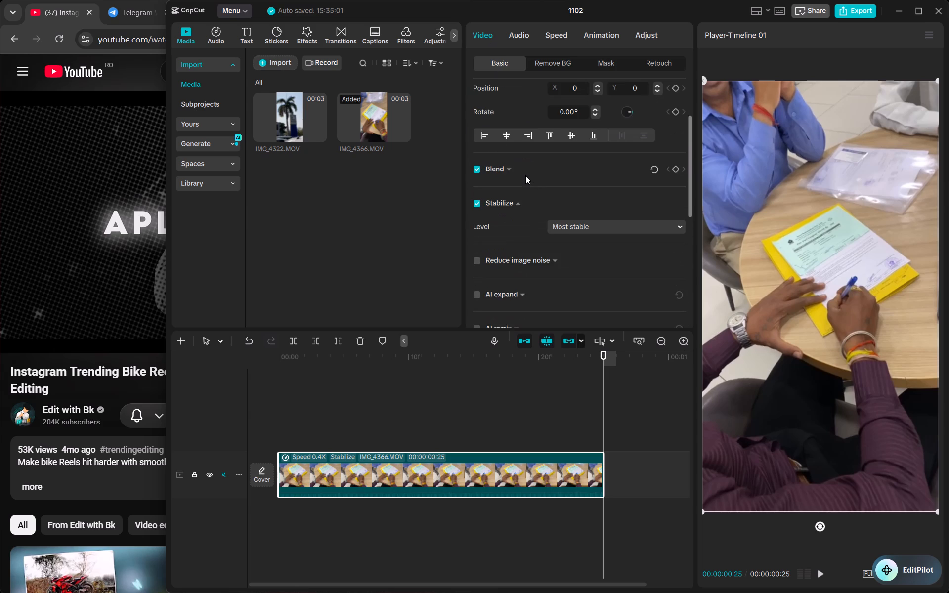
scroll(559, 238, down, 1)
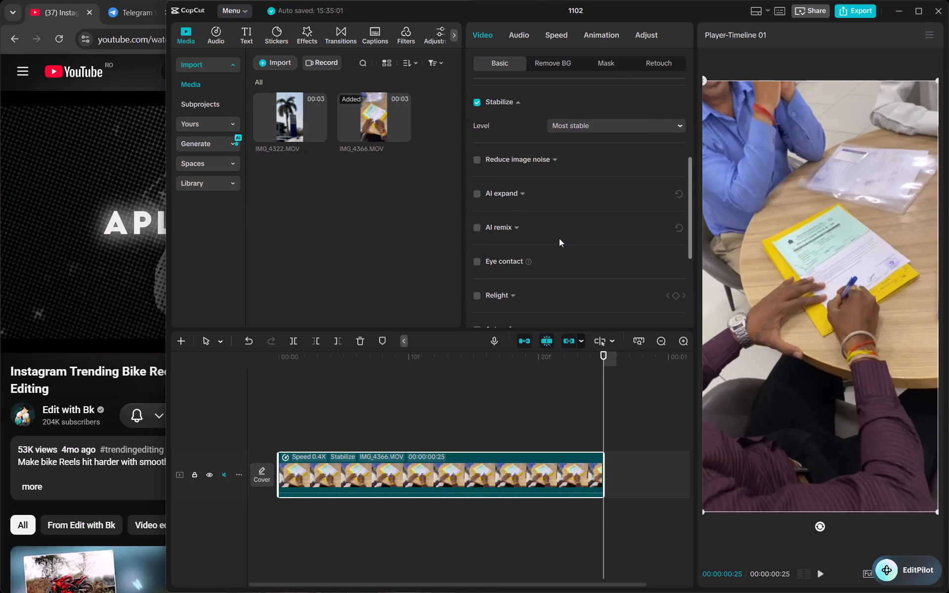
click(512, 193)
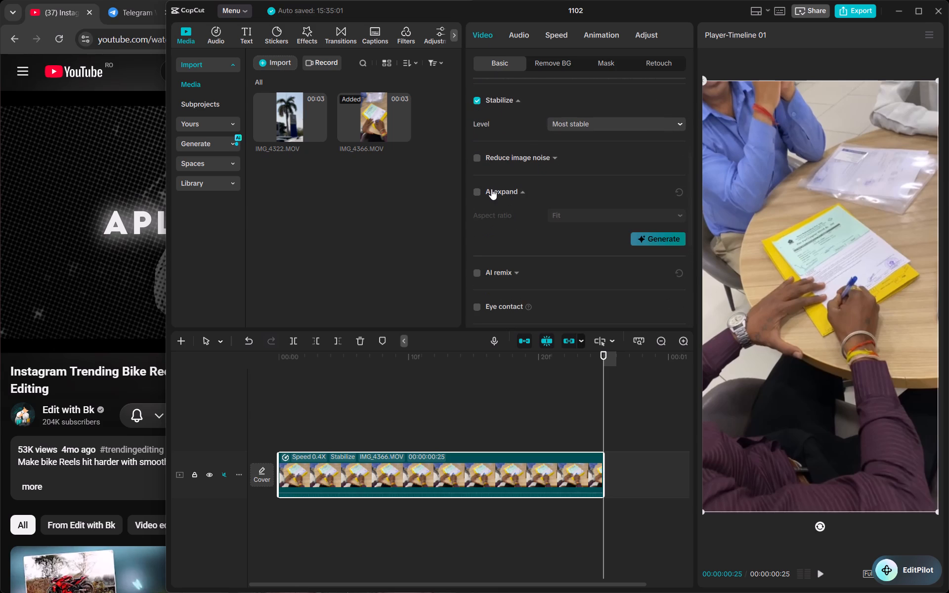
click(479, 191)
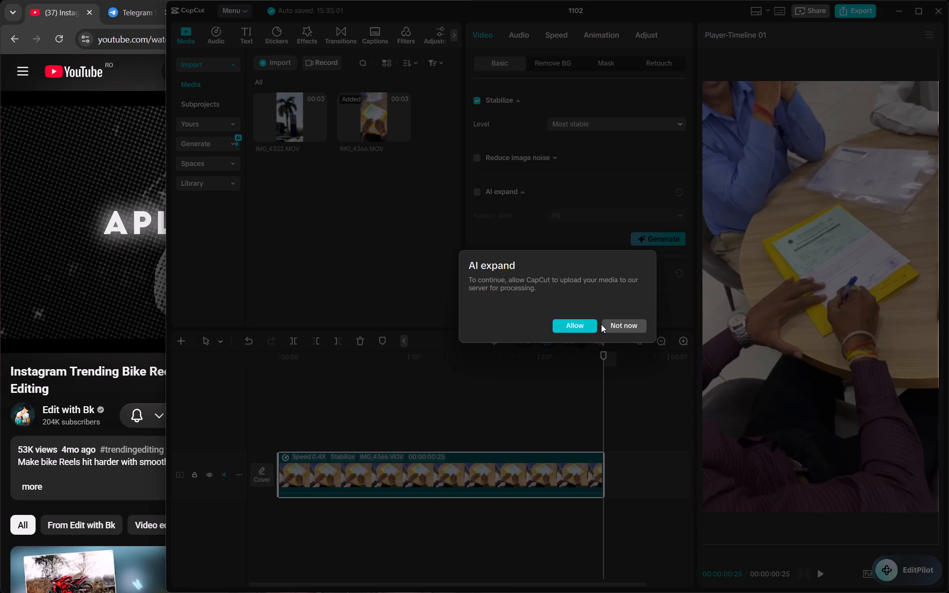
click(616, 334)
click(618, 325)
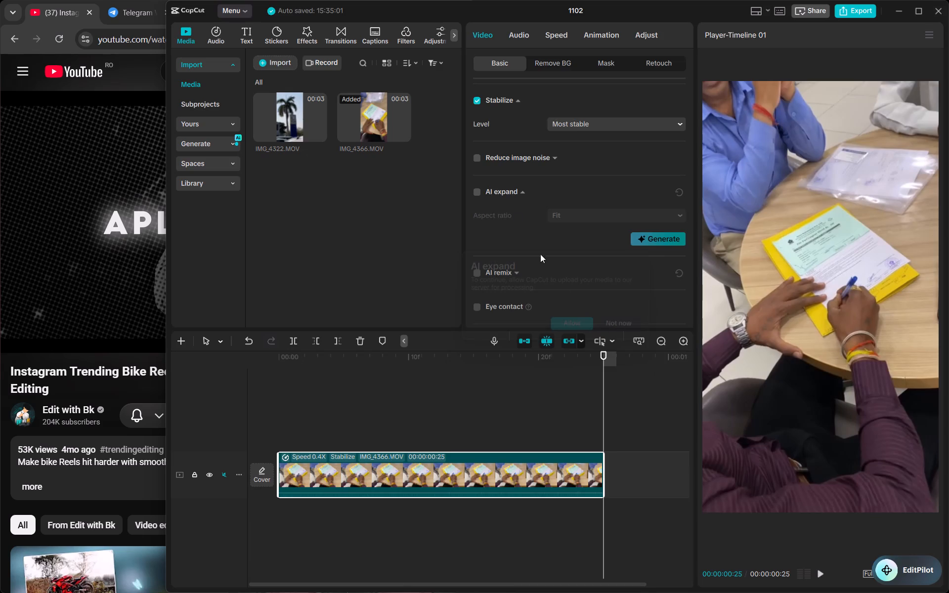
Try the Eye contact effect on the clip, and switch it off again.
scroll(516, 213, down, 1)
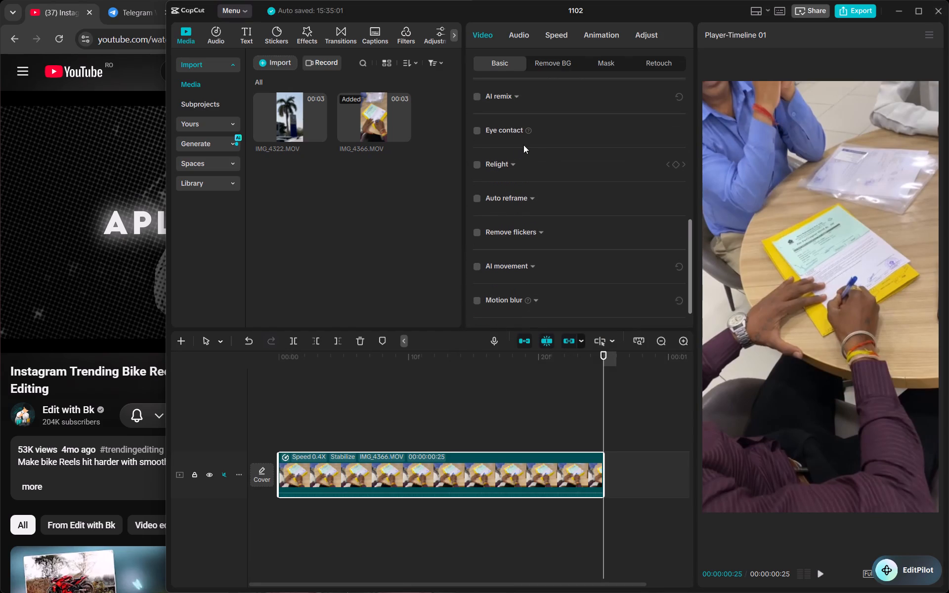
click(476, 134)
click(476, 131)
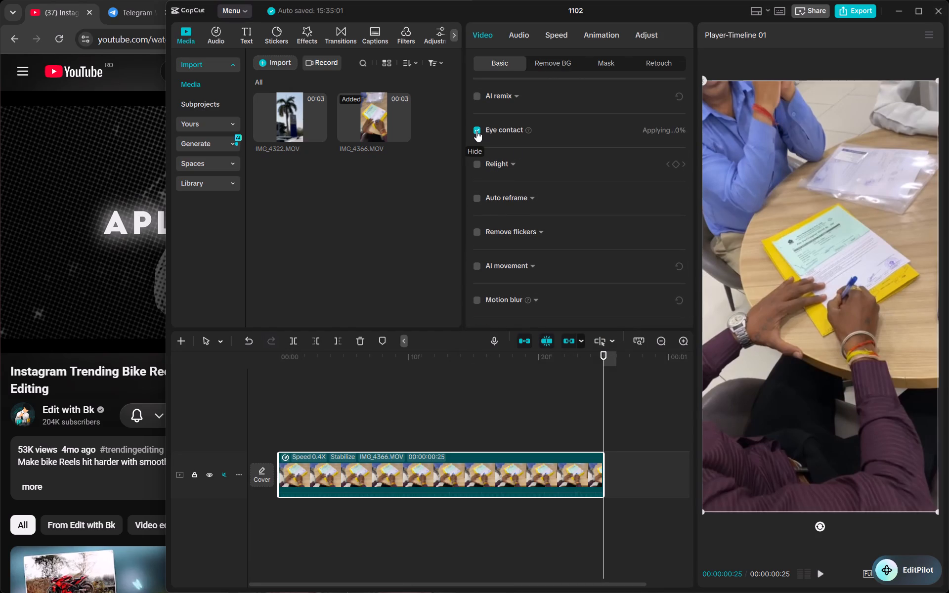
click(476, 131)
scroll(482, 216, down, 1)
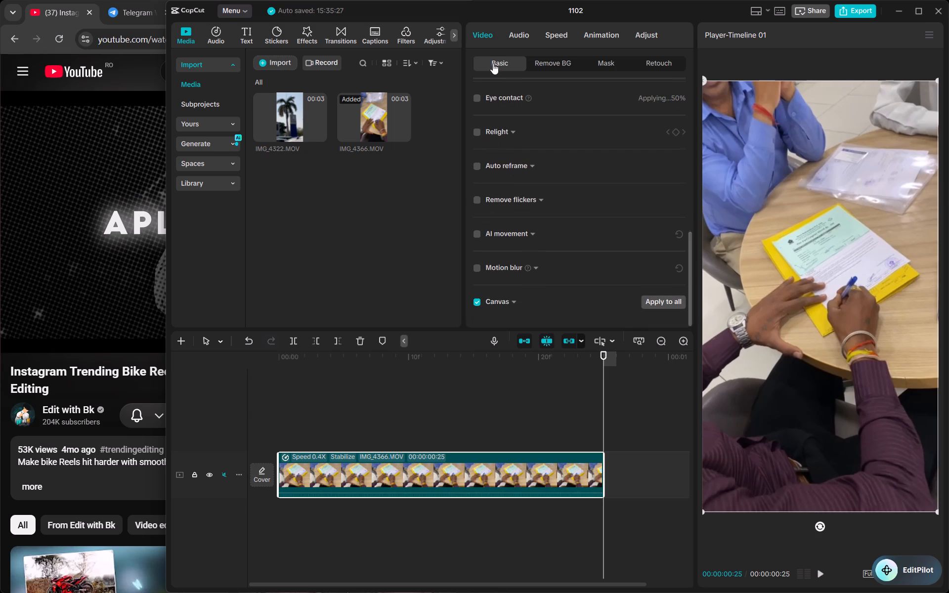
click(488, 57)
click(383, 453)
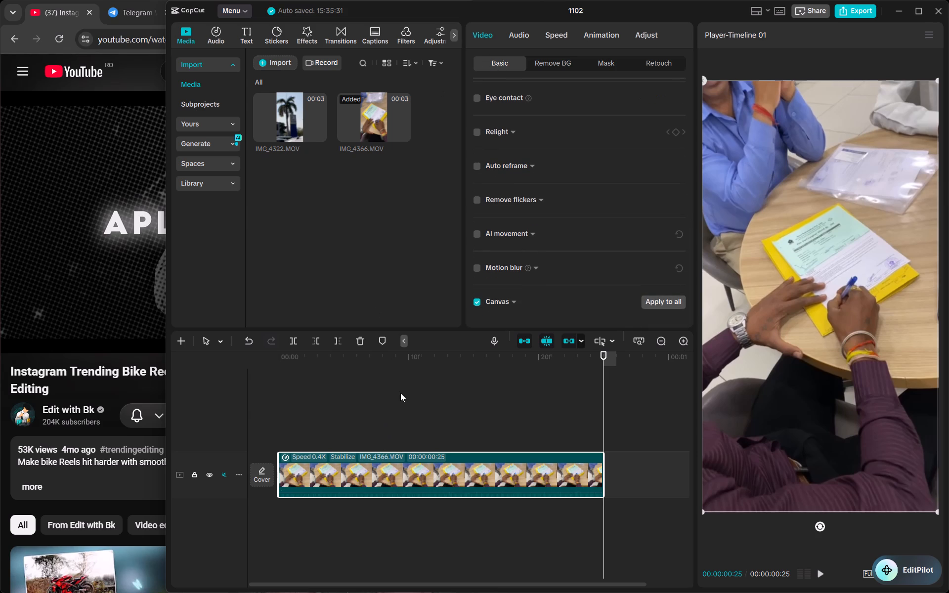
Apply the Make colors better global edit at 50, removing it once and reapplying it to compare the look.
click(400, 393)
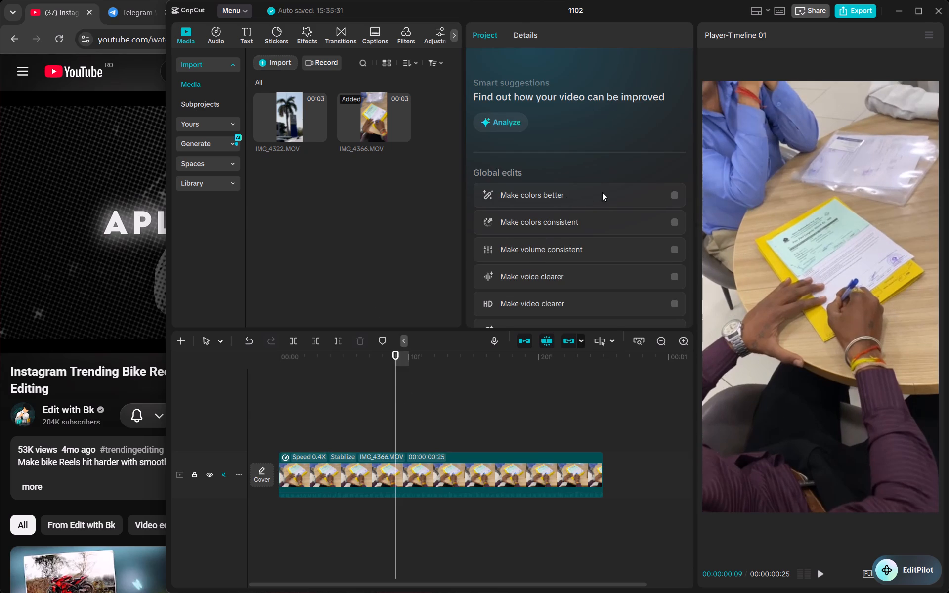
click(675, 195)
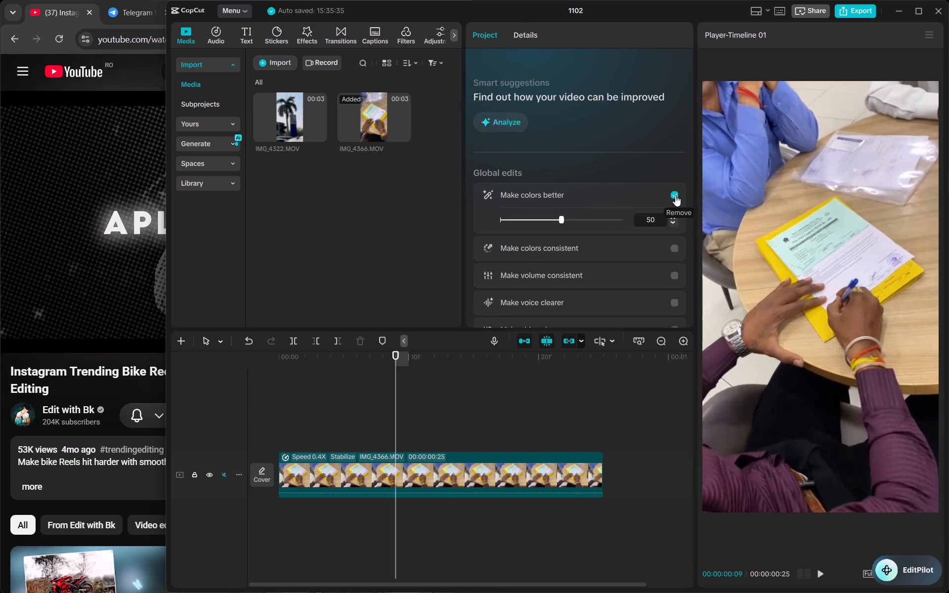
click(675, 195)
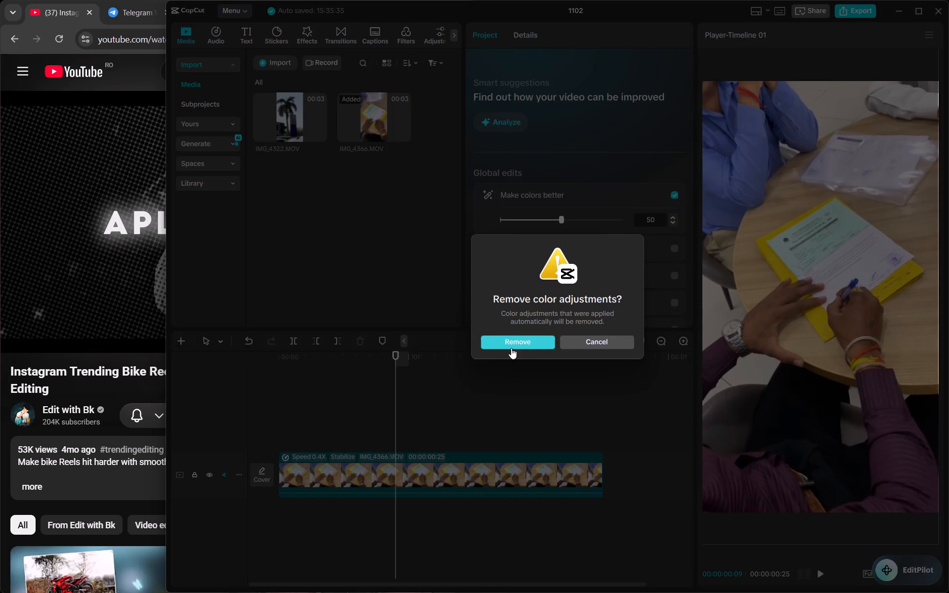
click(523, 339)
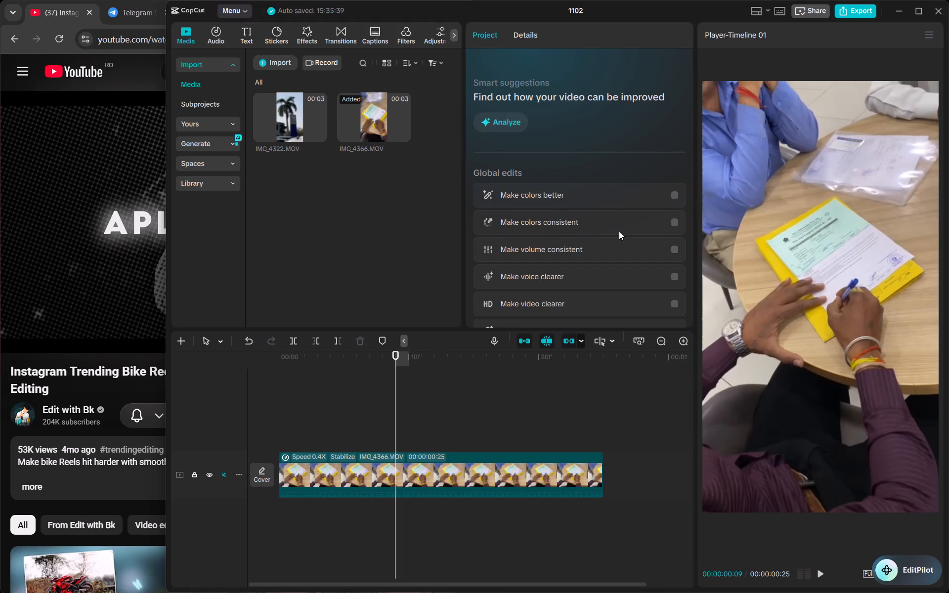
click(673, 195)
Apply the Make colors consistent global edit, using the frame offered from the video as the color reference.
scroll(583, 246, down, 1)
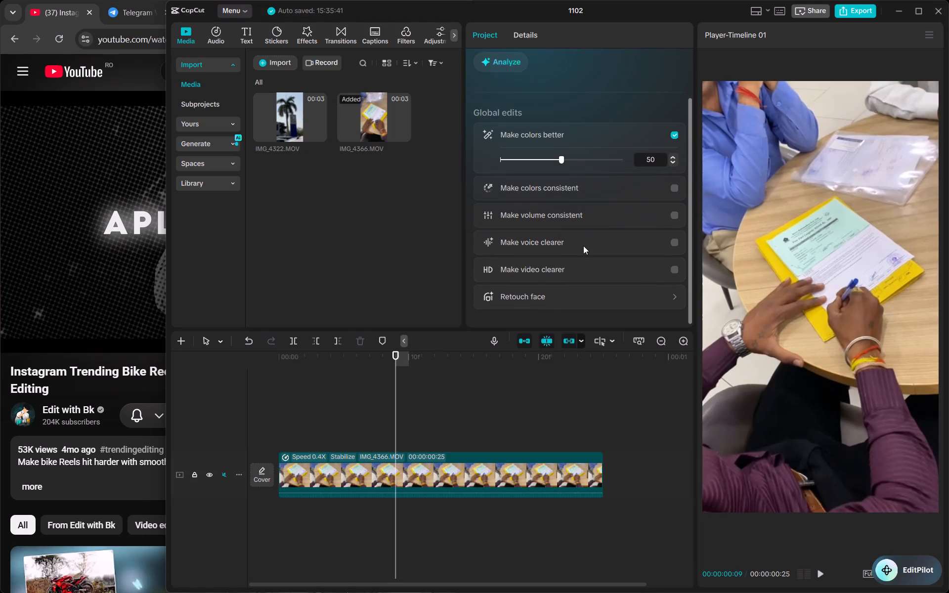
scroll(583, 246, down, 1)
click(672, 185)
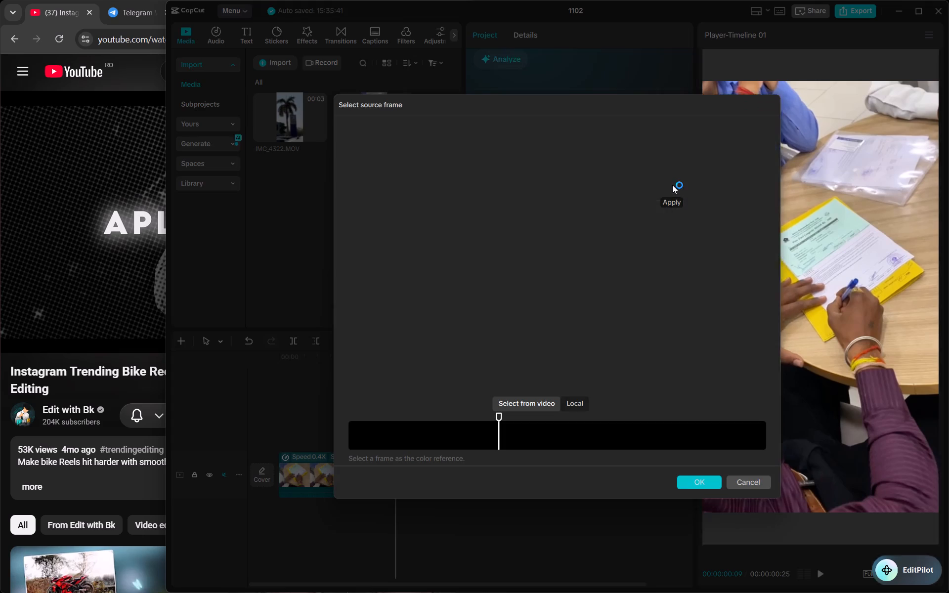
click(702, 487)
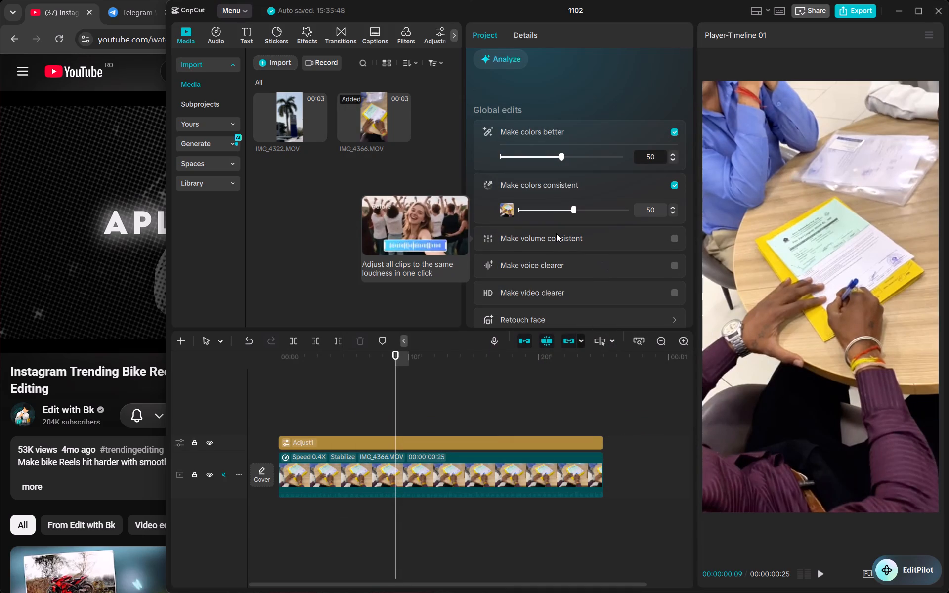
scroll(556, 233, down, 1)
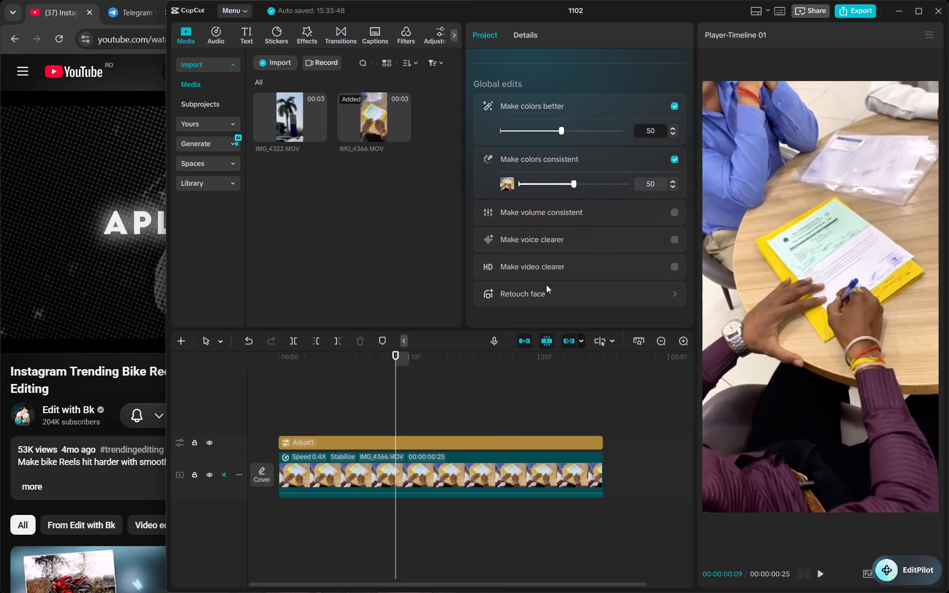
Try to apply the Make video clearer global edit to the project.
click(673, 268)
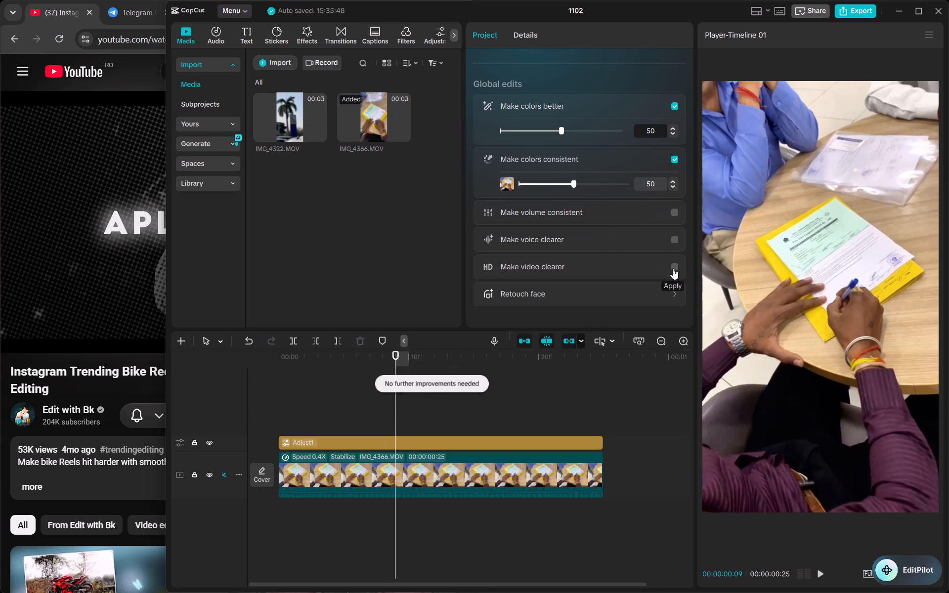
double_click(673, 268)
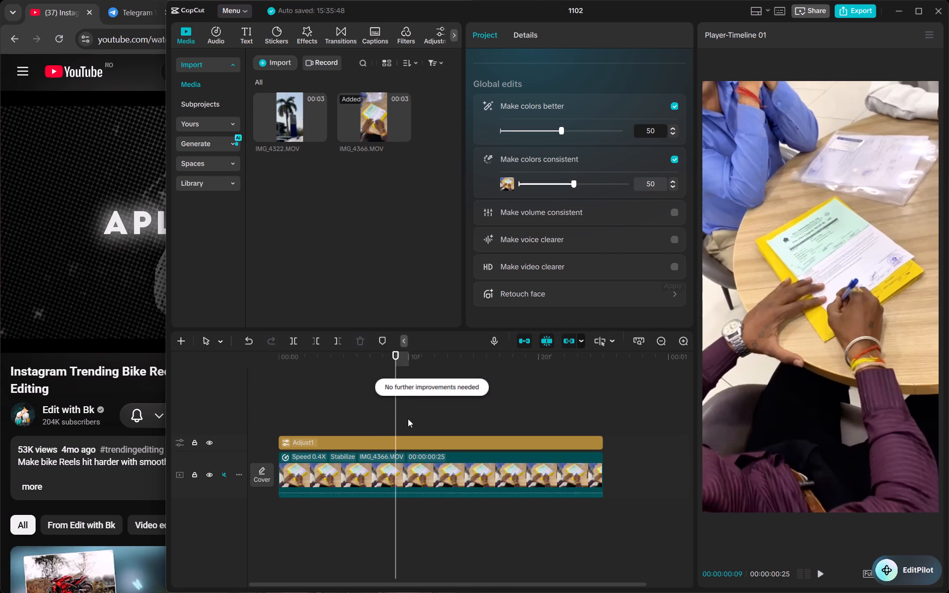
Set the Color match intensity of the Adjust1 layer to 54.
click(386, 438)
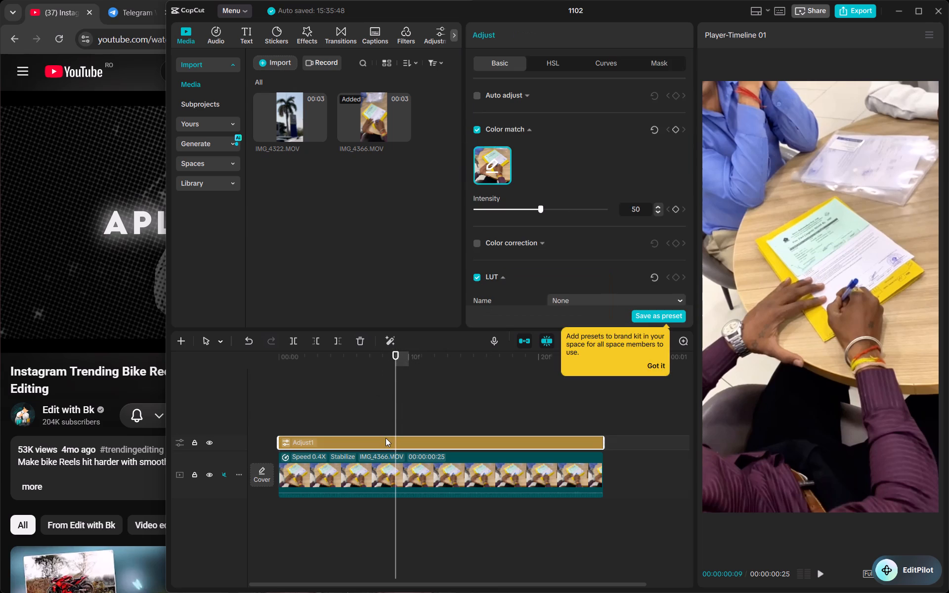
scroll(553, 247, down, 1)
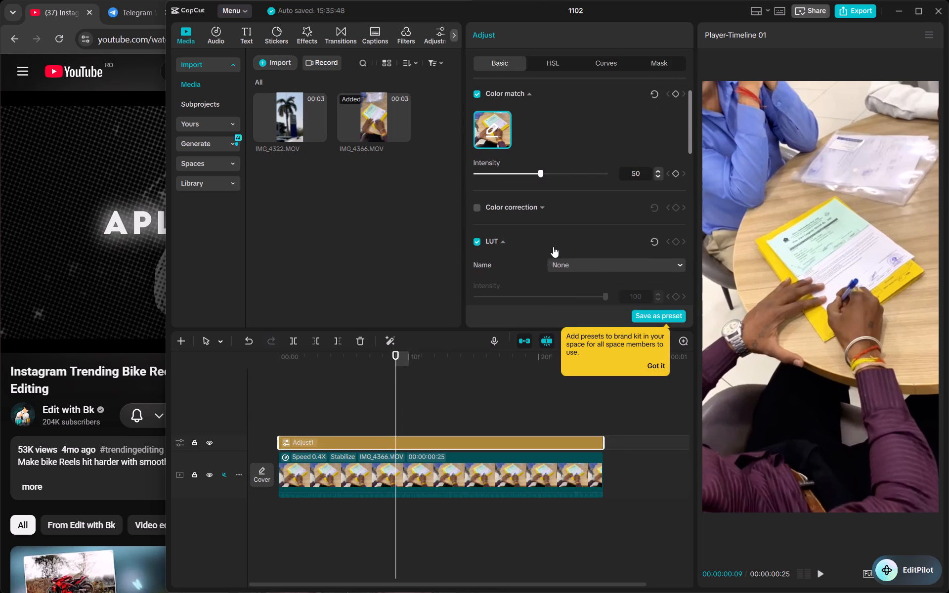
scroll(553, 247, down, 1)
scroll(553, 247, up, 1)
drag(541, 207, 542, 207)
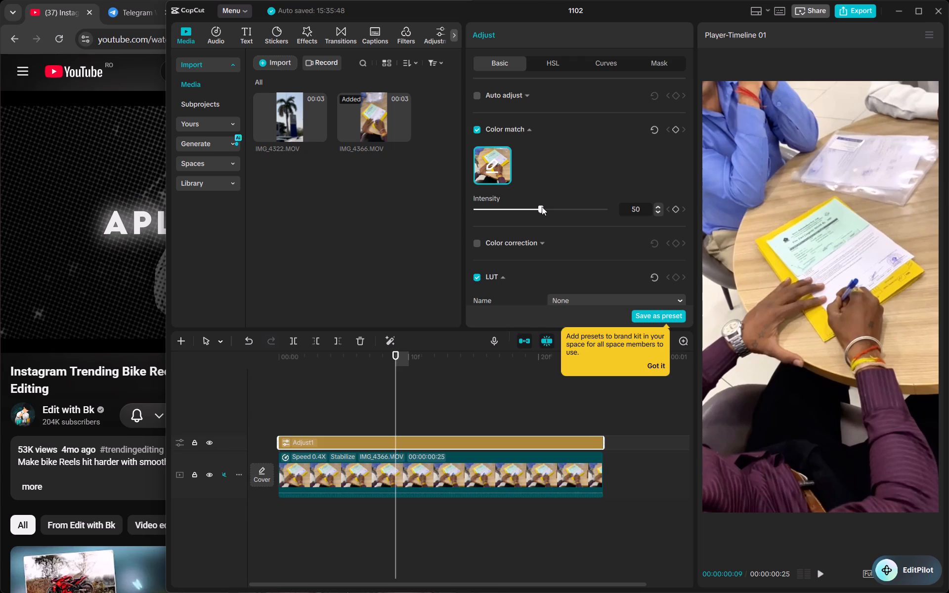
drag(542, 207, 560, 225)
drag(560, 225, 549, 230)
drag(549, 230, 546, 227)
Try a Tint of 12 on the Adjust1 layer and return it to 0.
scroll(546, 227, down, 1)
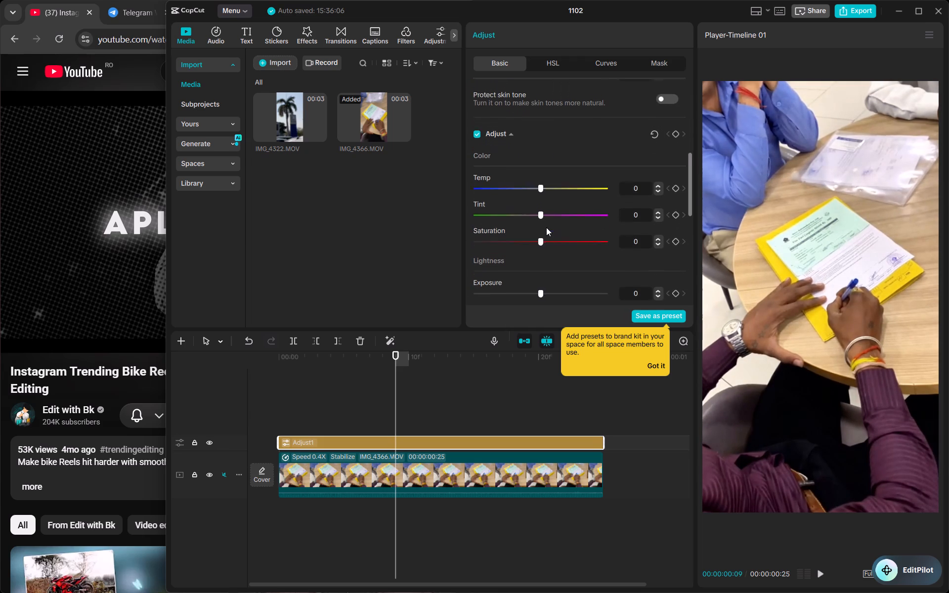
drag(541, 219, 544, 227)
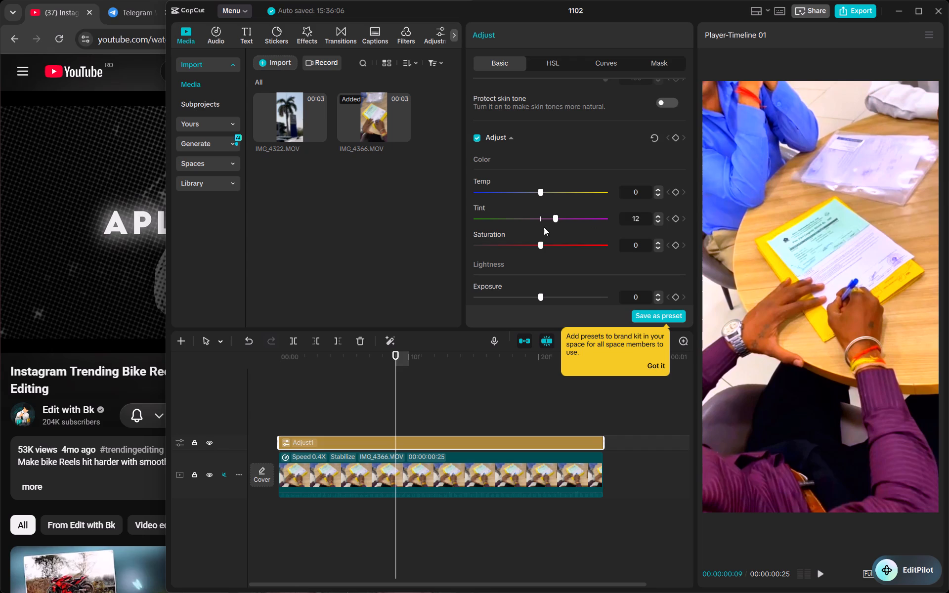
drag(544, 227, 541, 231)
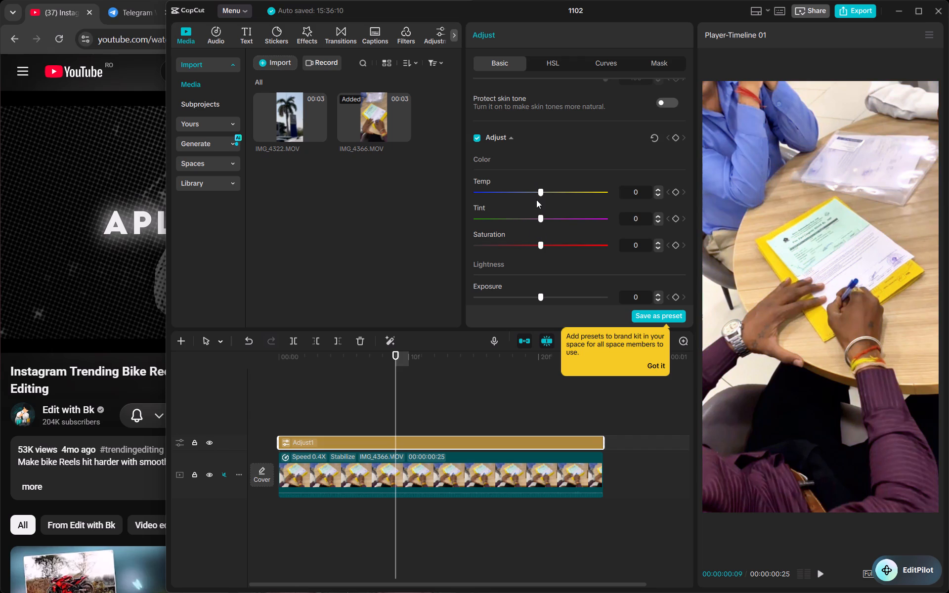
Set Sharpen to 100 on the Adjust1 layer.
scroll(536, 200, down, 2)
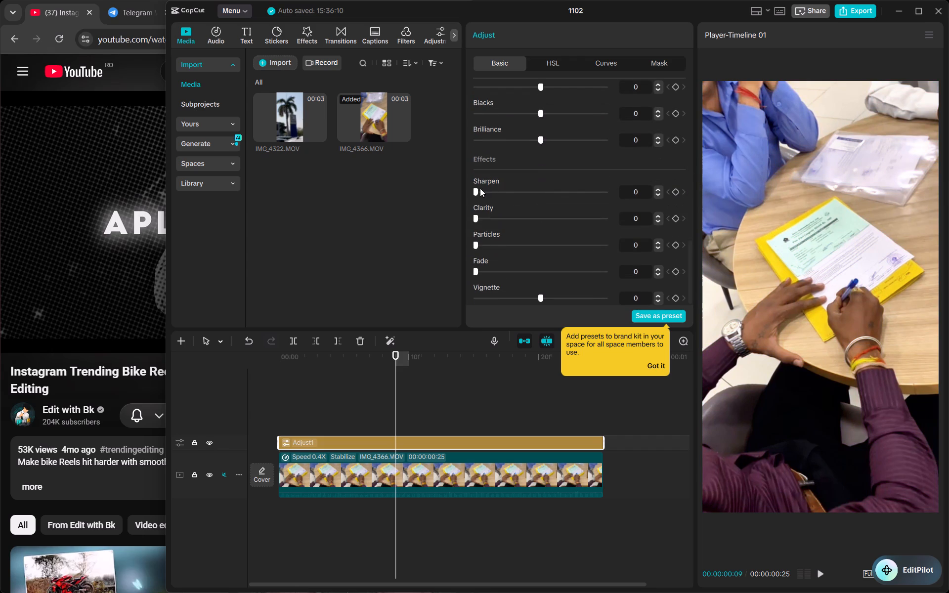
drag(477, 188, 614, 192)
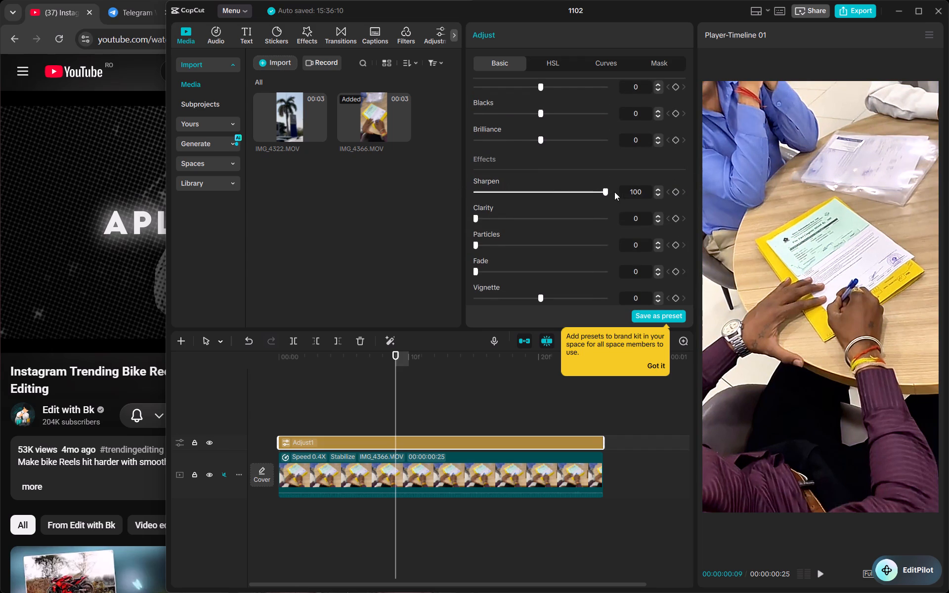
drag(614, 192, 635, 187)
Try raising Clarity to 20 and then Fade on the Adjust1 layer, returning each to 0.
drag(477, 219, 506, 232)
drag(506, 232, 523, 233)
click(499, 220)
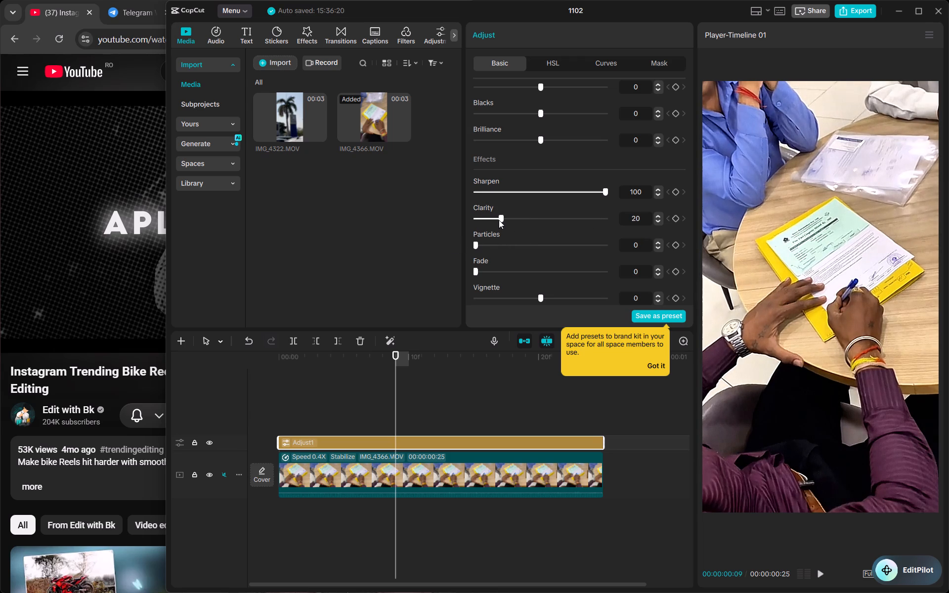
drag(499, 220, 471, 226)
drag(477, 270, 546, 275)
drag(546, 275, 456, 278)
Delete the Adjust1 layer and the IMG_4366 clip together from the timeline.
scroll(543, 248, down, 1)
drag(323, 527, 326, 523)
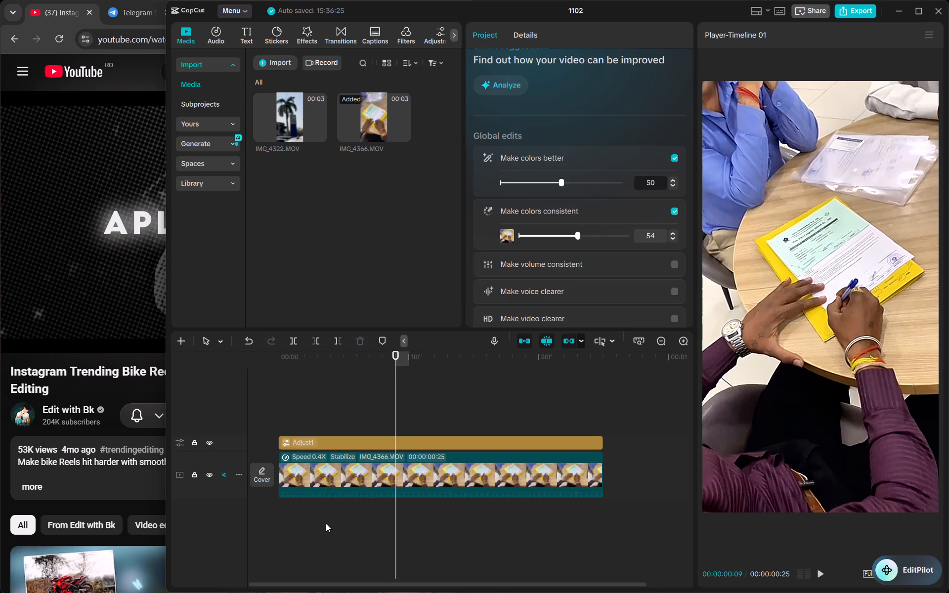
drag(326, 523, 395, 435)
key(BackSpace)
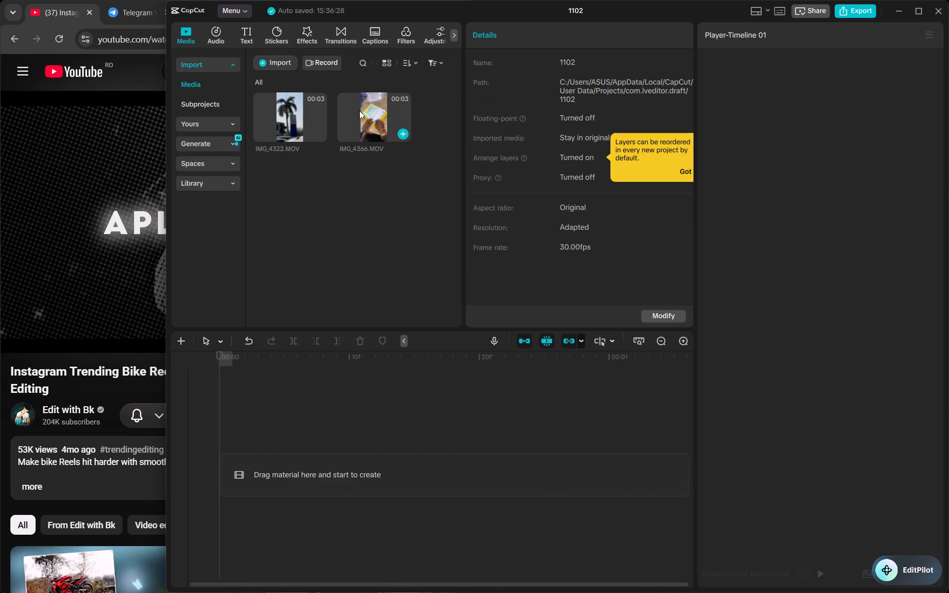
Remove both imported clips, IMG_4322.MOV and IMG_4366.MOV, from the project's media.
drag(410, 209, 278, 121)
key(BackSpace)
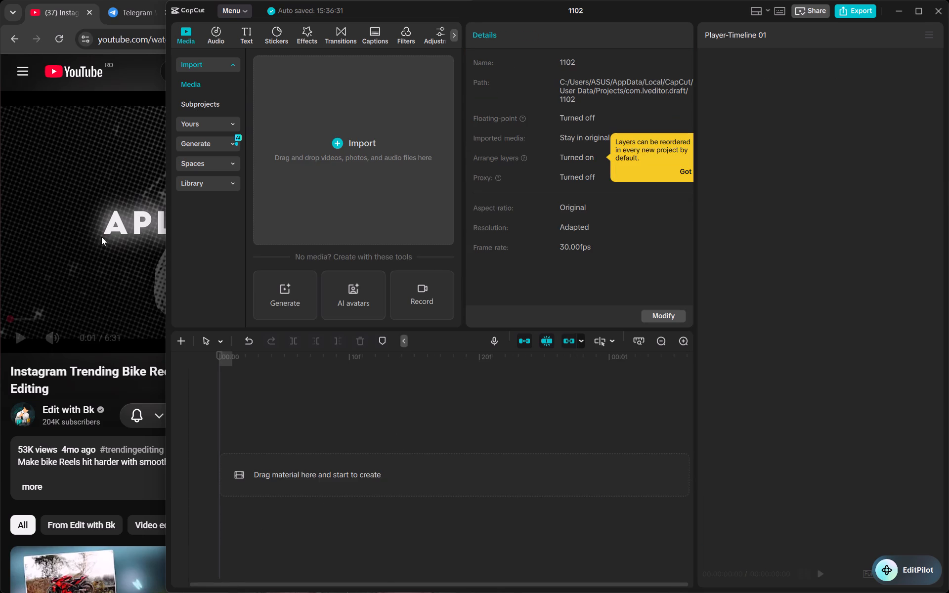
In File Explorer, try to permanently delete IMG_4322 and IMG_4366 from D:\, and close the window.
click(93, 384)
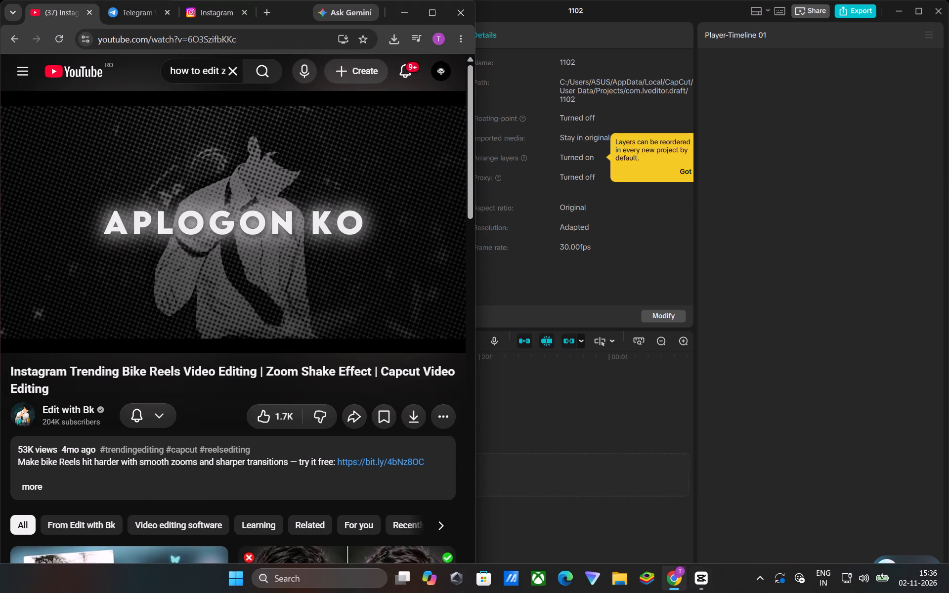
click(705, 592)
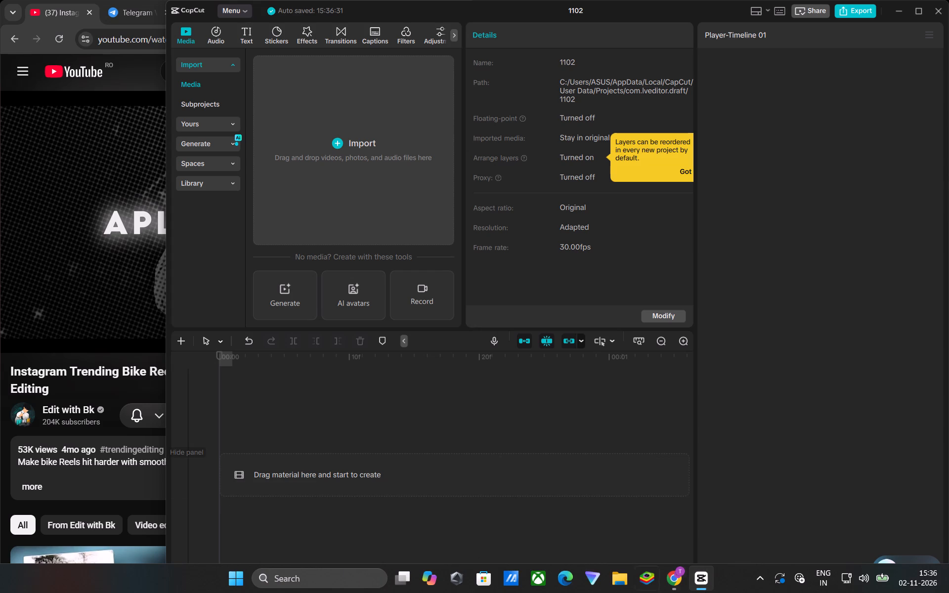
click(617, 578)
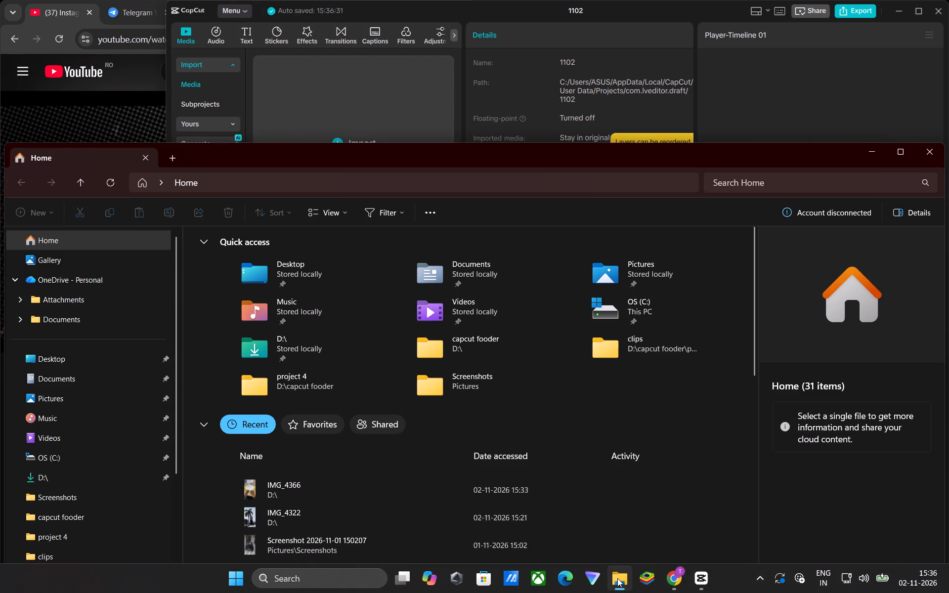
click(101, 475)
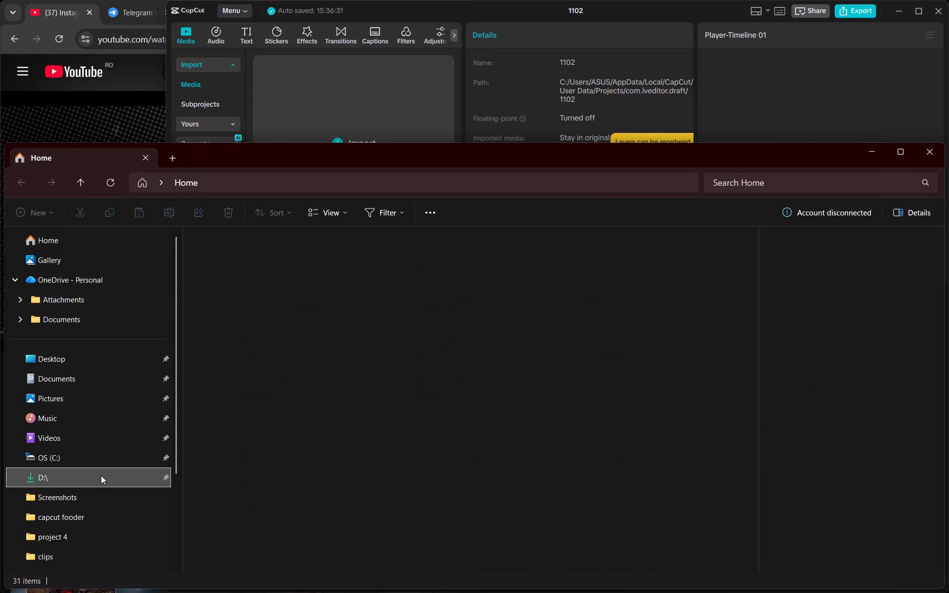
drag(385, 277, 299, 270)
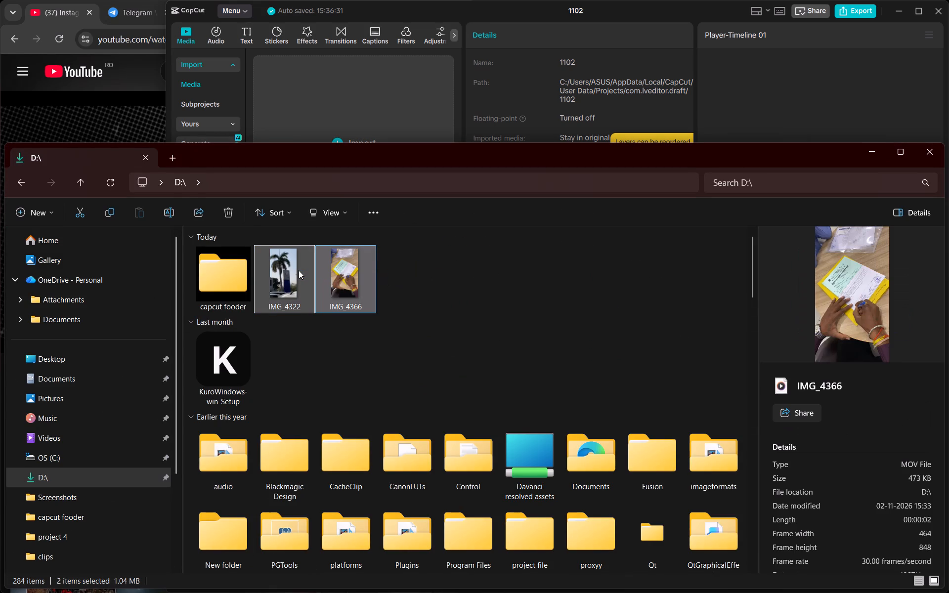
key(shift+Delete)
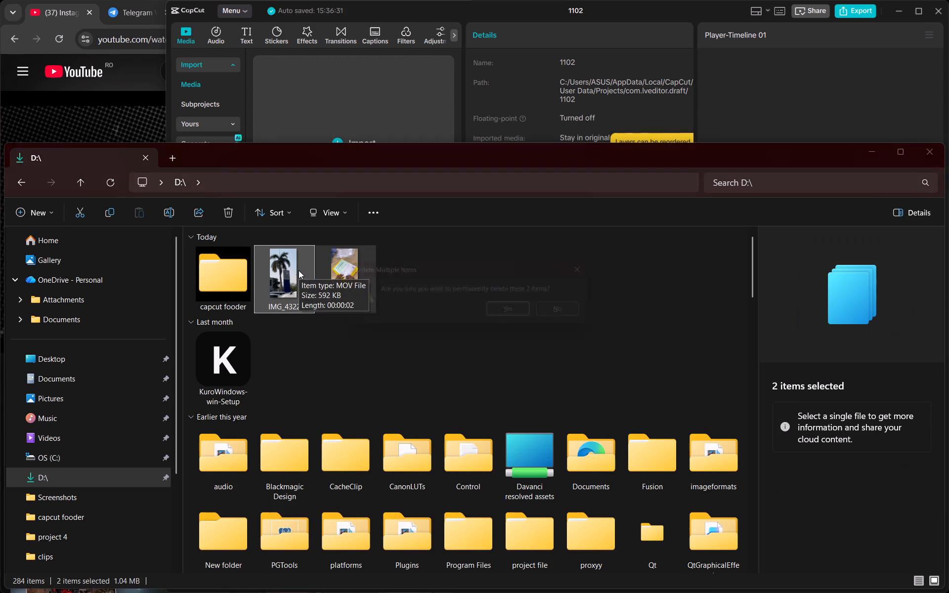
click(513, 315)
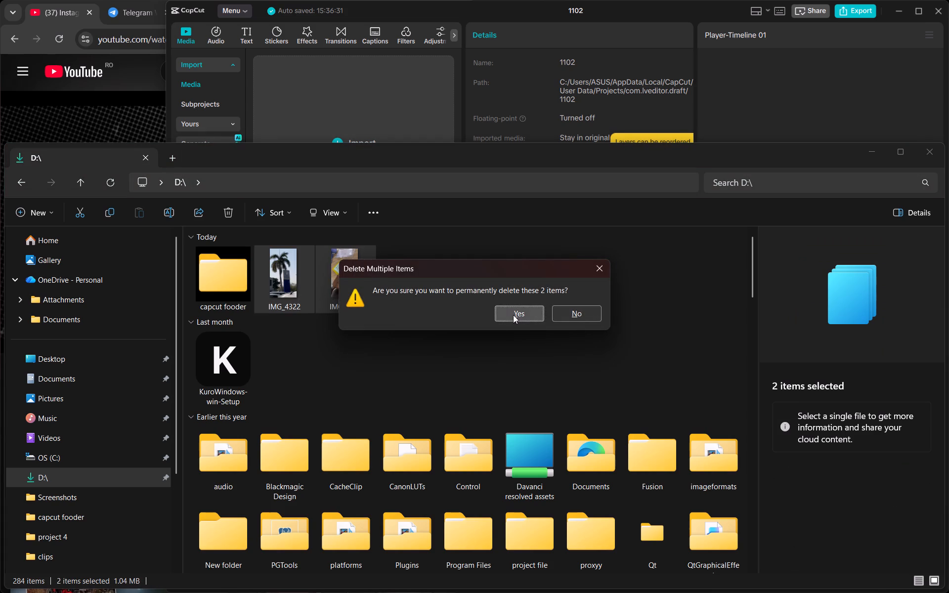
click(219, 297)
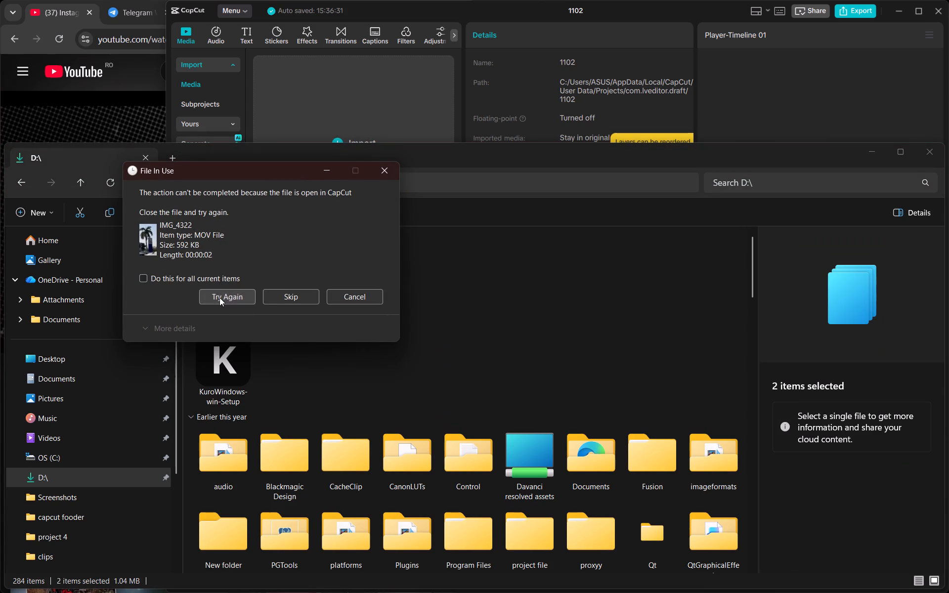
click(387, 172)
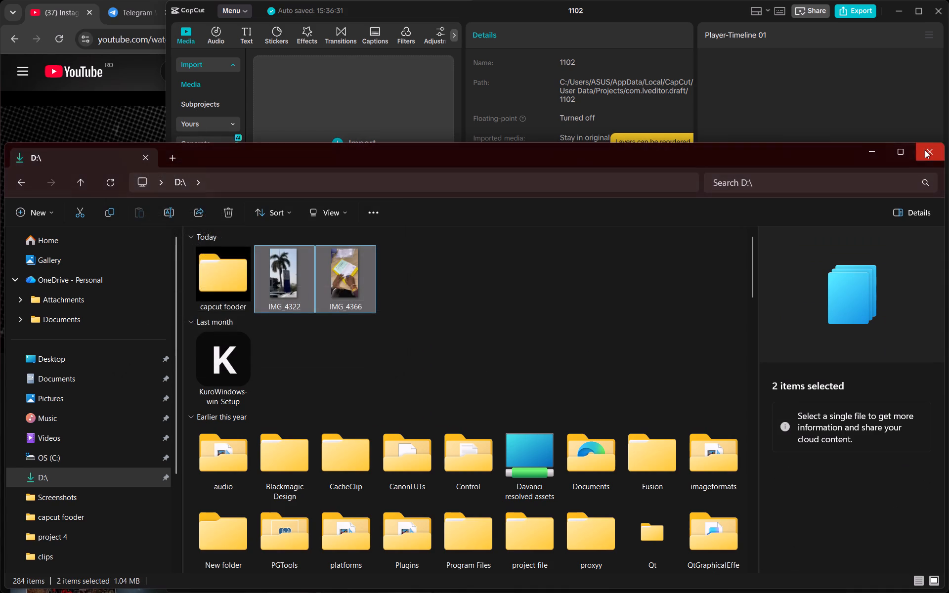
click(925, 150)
Close the emptied project 1102 and return to the home screen.
click(937, 12)
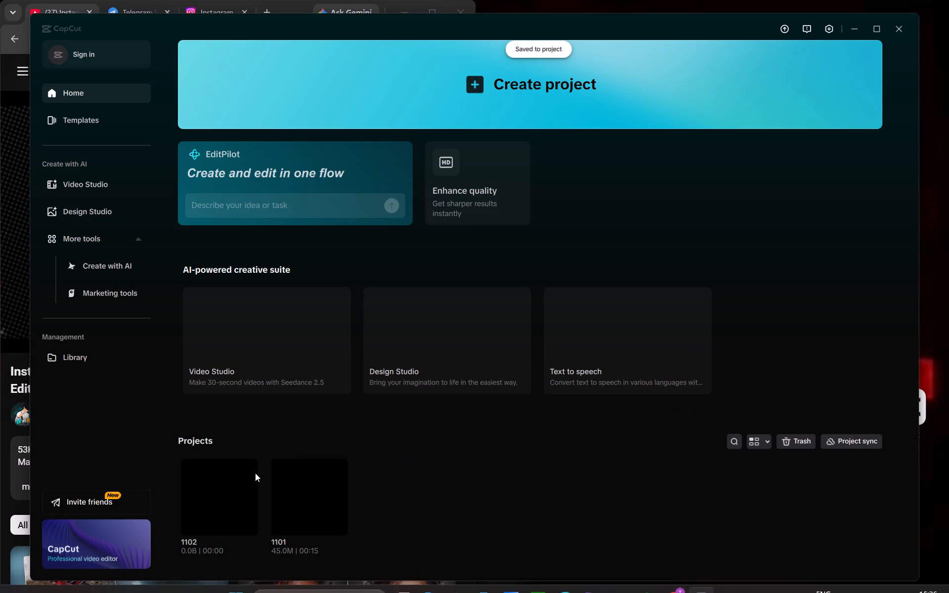
Bring up the management options for project 1102 in the project list.
scroll(255, 473, down, 1)
click(248, 526)
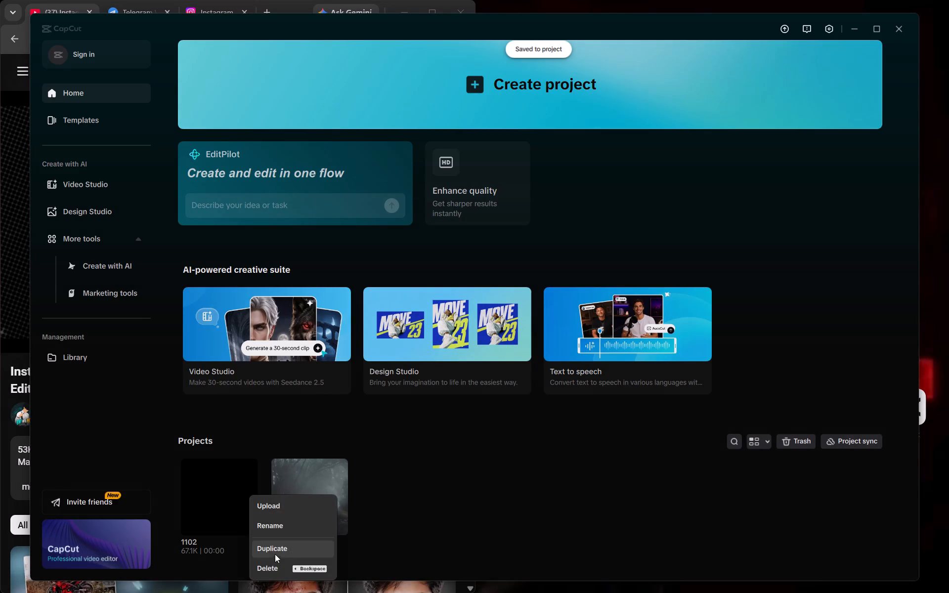
Delete project 1102 by moving it to Trash.
click(275, 564)
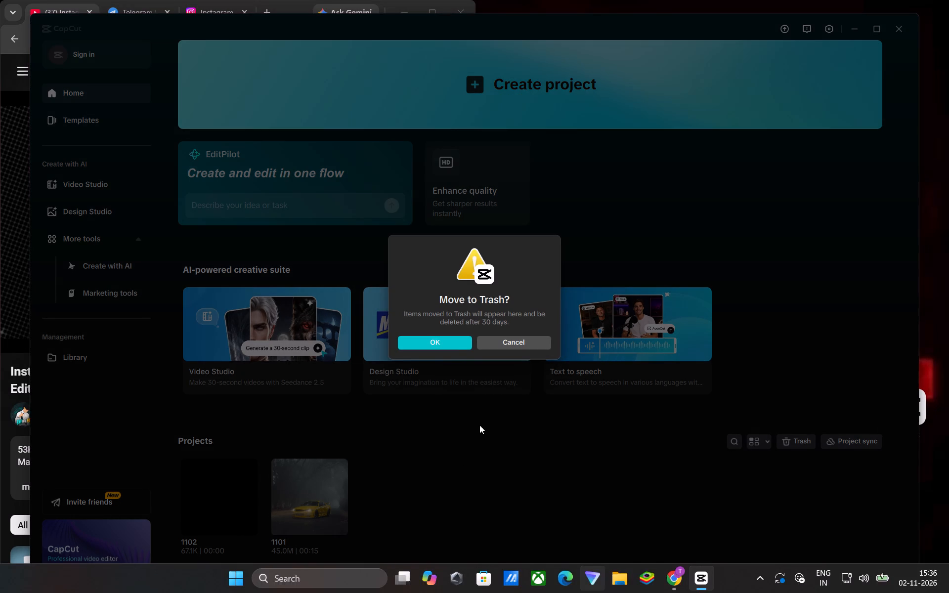
click(446, 343)
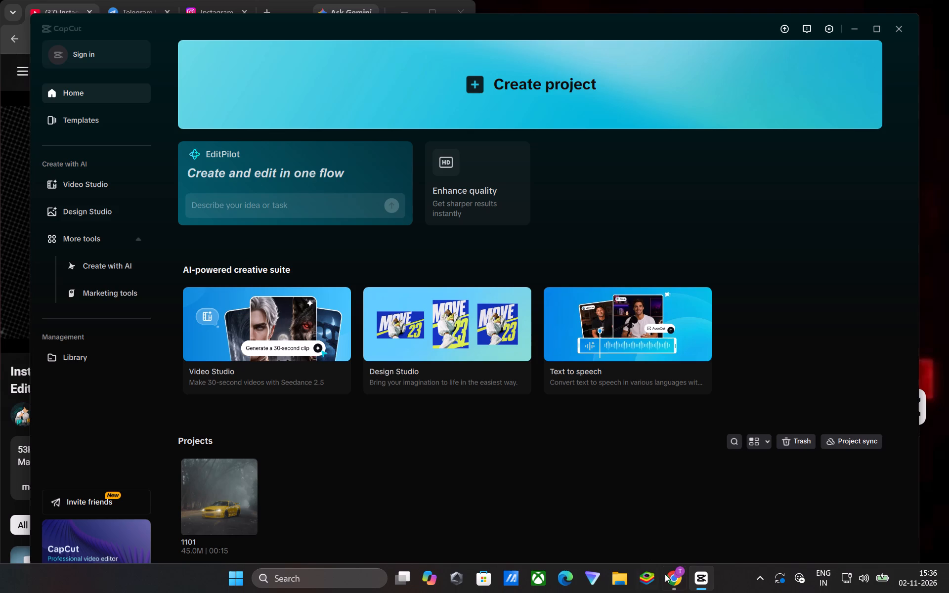
In File Explorer, permanently delete the IMG_4322 and IMG_4366 clips from D:\.
click(618, 579)
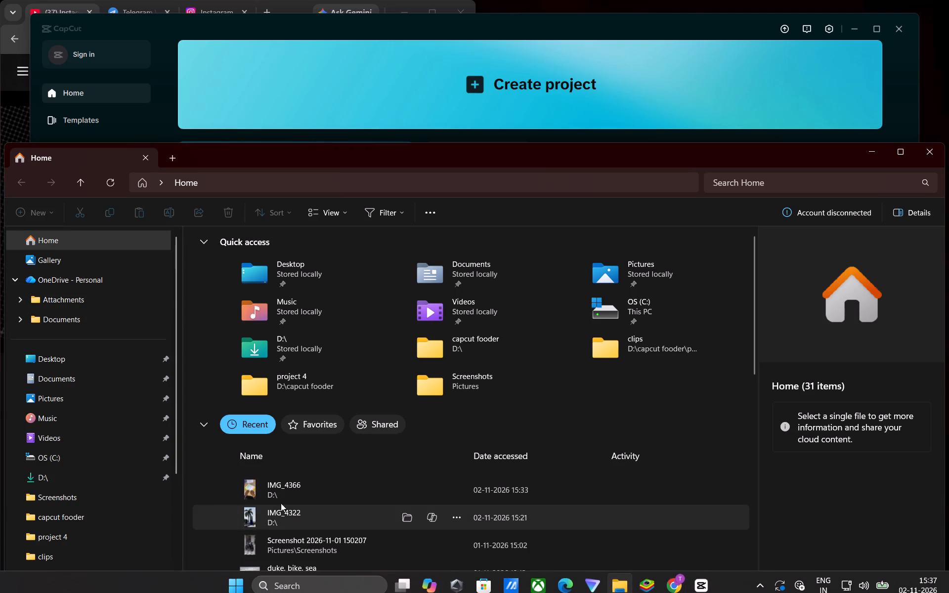
click(111, 474)
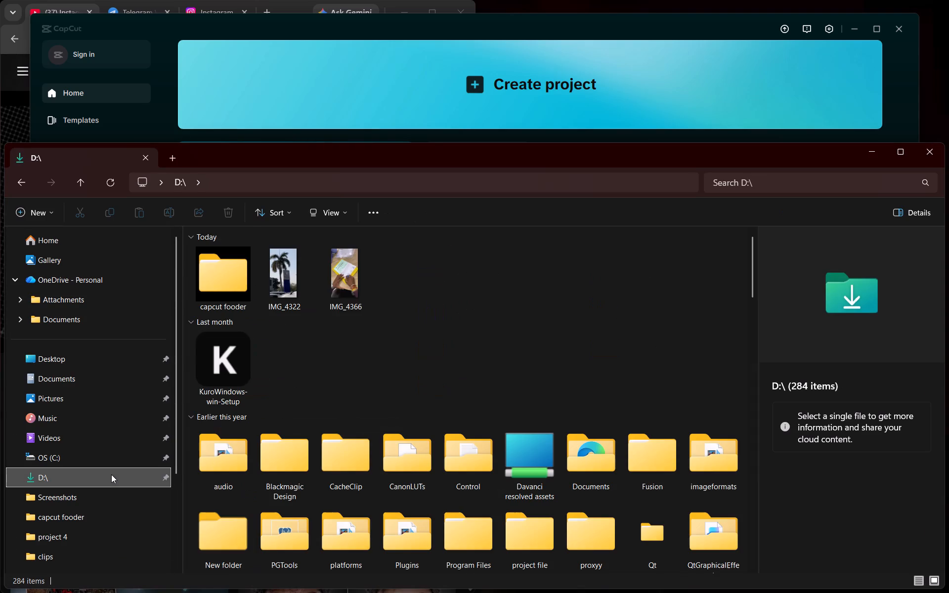
drag(390, 296, 290, 276)
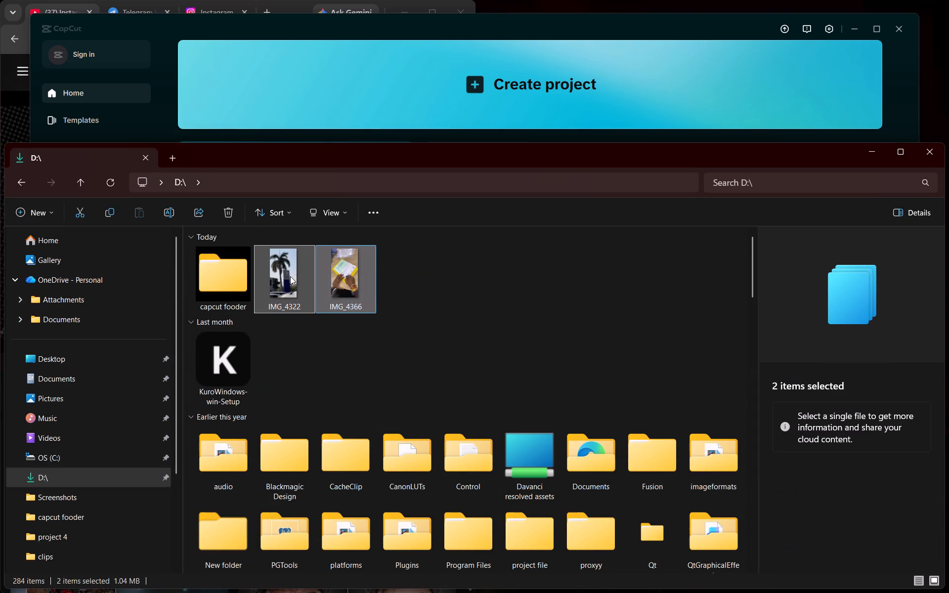
key(shift+Delete)
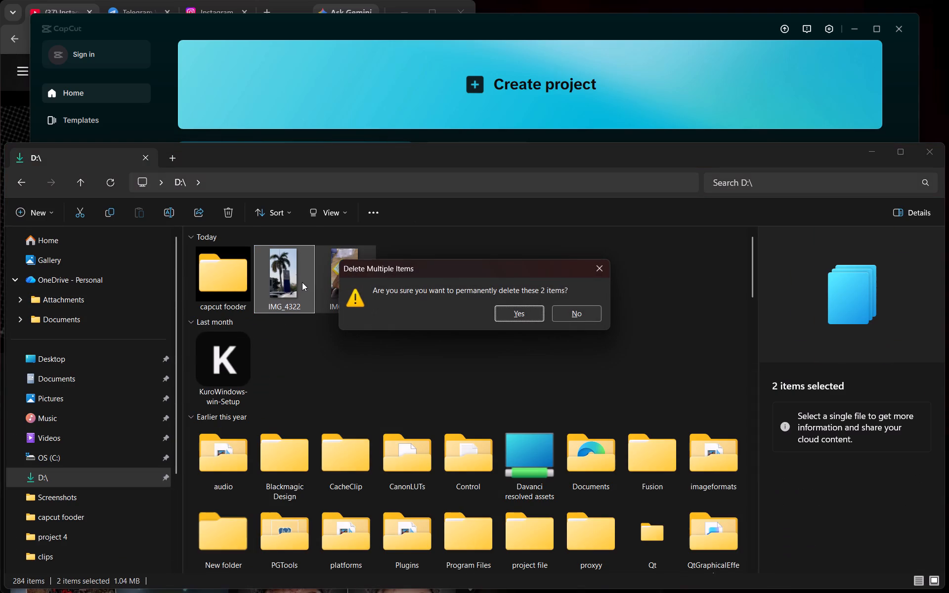
click(515, 314)
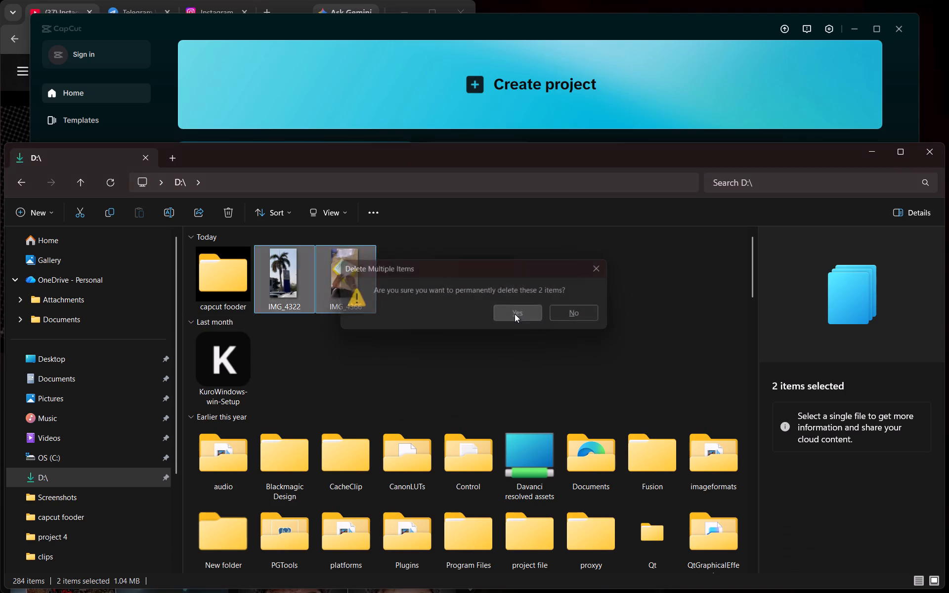
Close the CapCut and File Explorer windows.
click(896, 29)
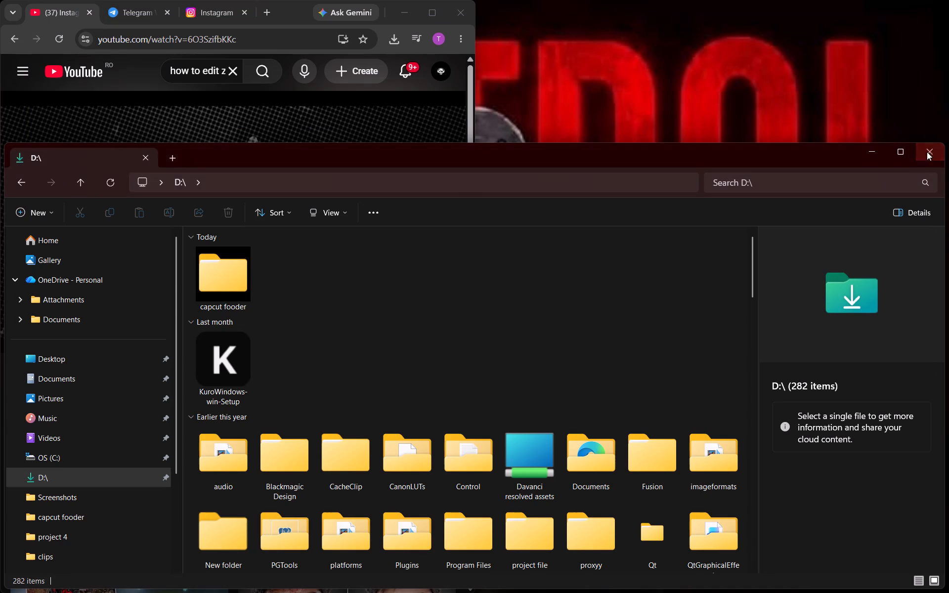
click(920, 158)
In Chrome, bring up the Instagram reel that is already open.
click(211, 11)
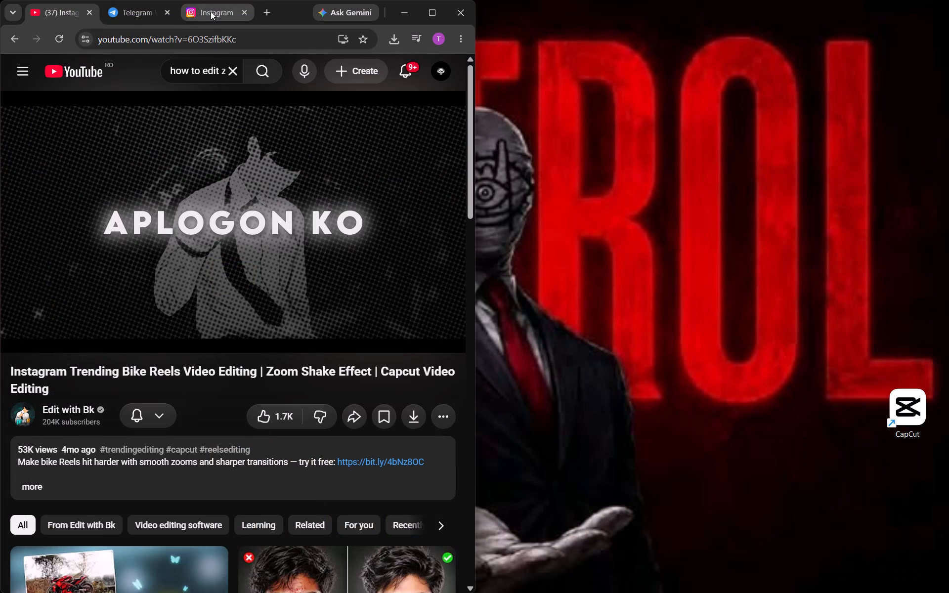
click(450, 64)
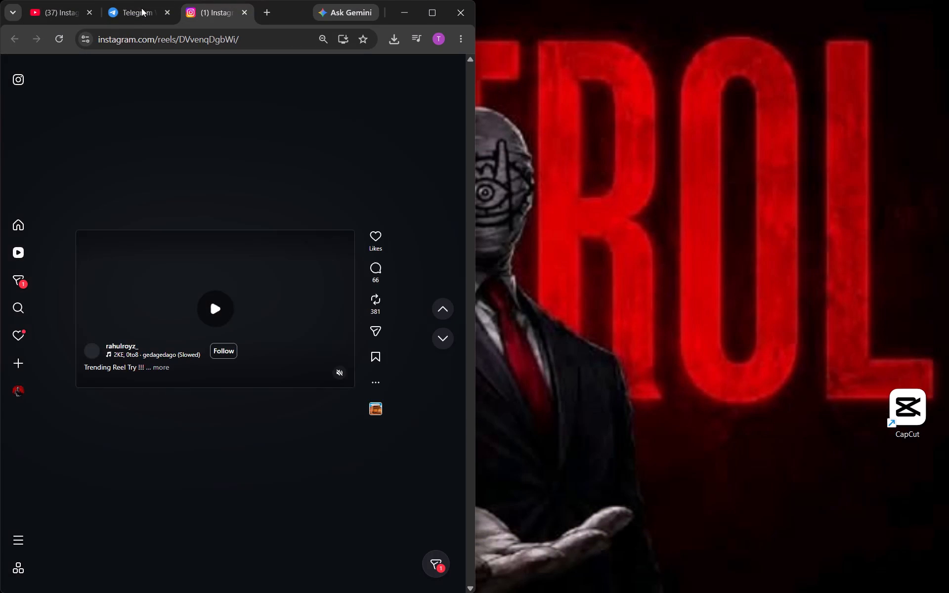